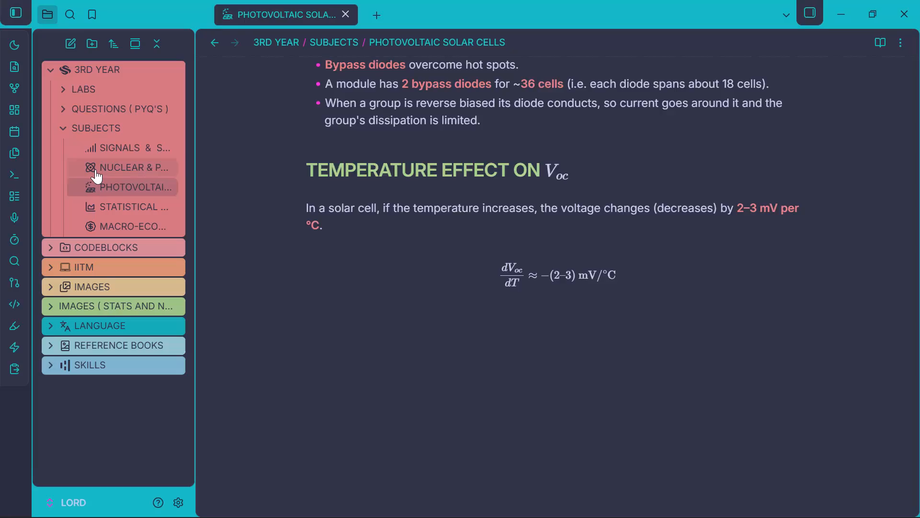
Copy the particle physics document from the Claude chat in Chrome and paste it below the PARTICLE PHYSICS heading in the Obsidian note.
scroll(455, 407, down, 8)
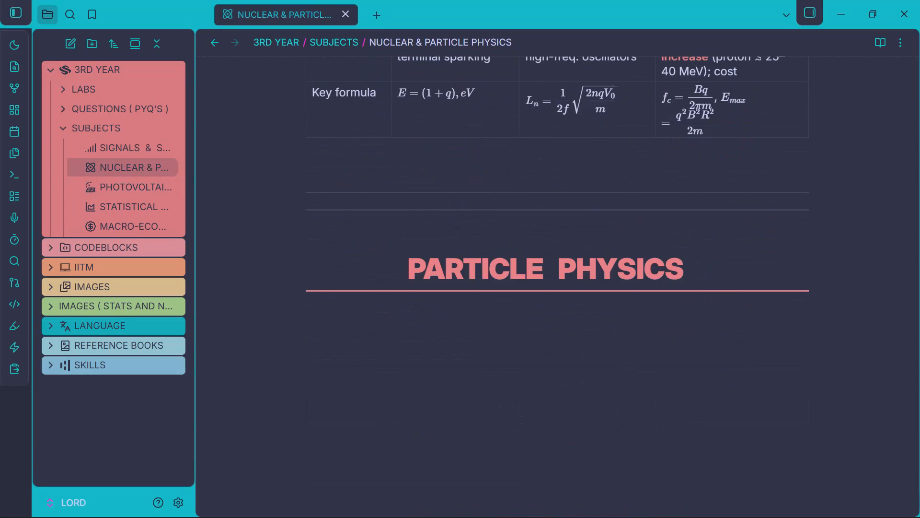
click(541, 503)
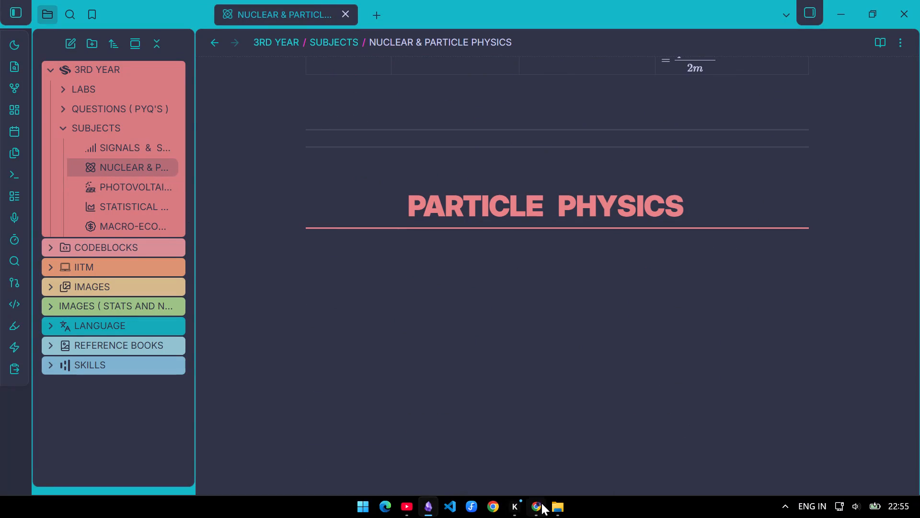
click(826, 106)
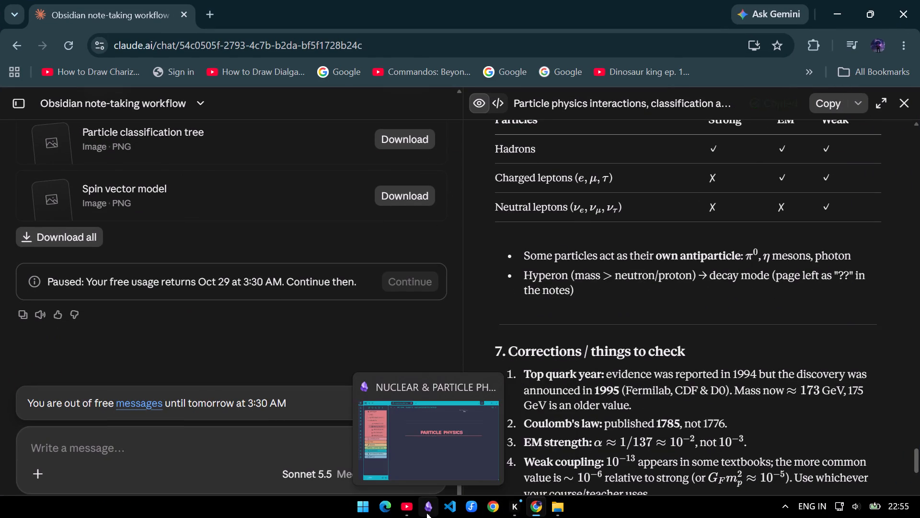
click(426, 513)
key(ctrl+v)
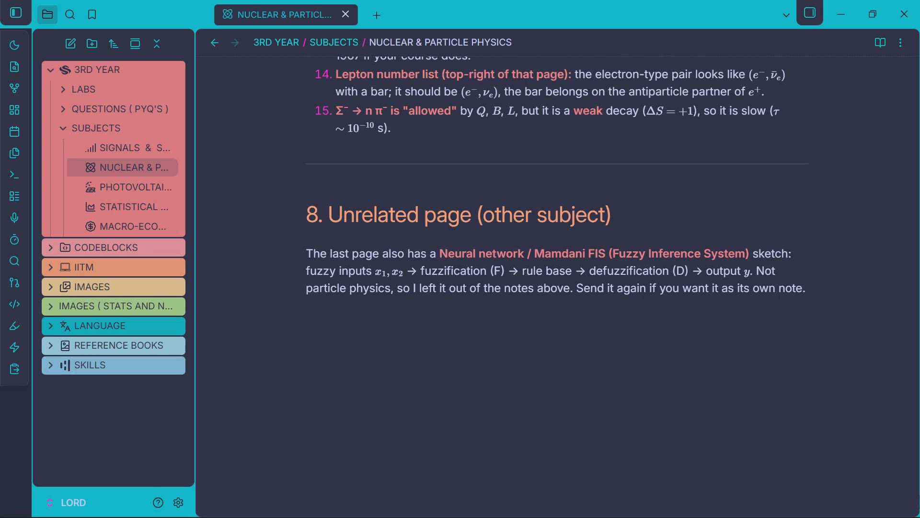
Delete the section "8. Unrelated page (other subject)" and the divider above it at the end of the pasted notes.
scroll(308, 266, up, 1)
drag(299, 368, 313, 186)
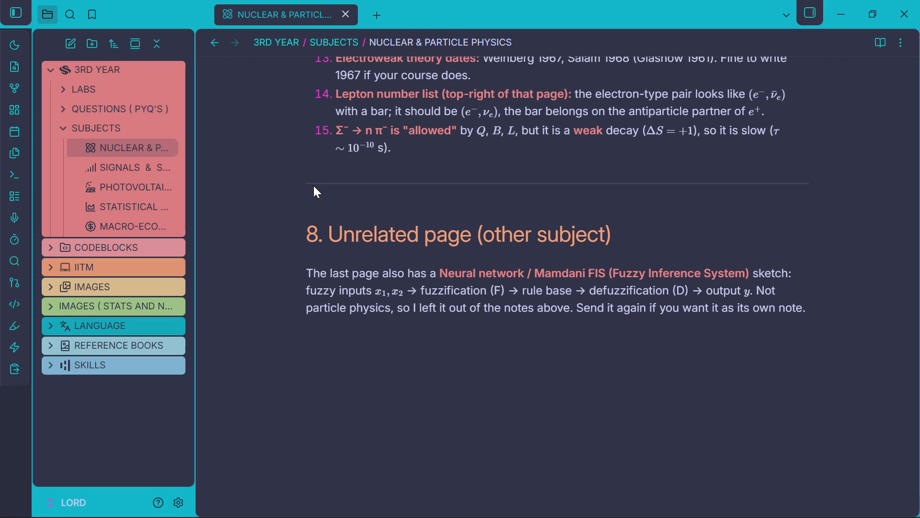
drag(313, 186, 310, 173)
drag(310, 173, 333, 362)
key(BackSpace)
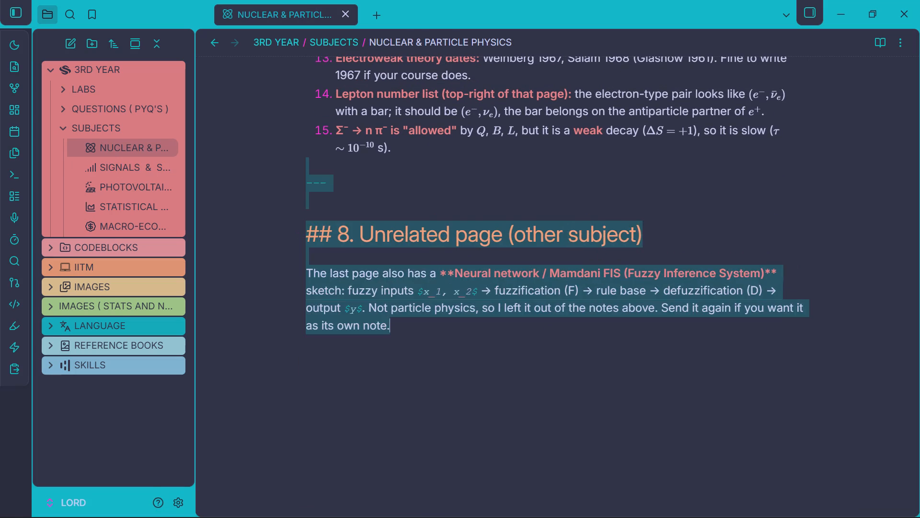
Remove the tags and date block and the divider above it, just below the PARTICLE PHYSICS heading.
scroll(333, 362, up, 18)
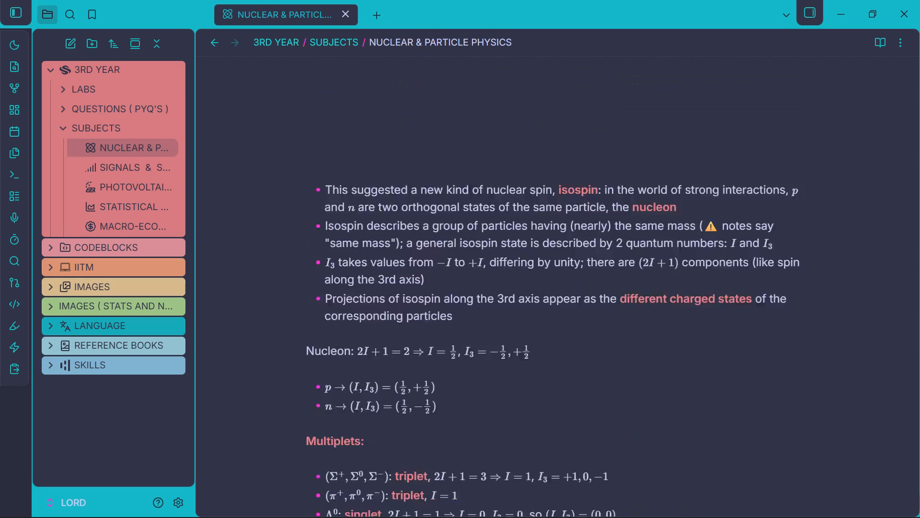
scroll(333, 362, up, 12)
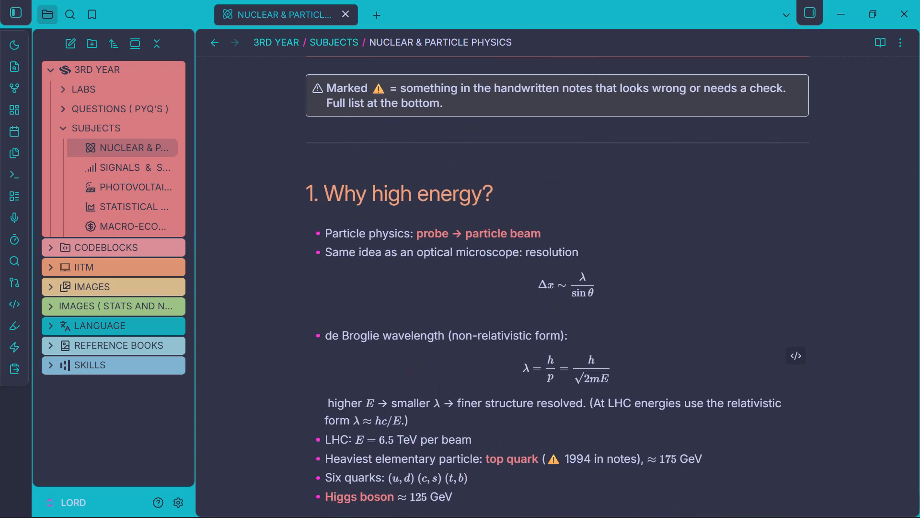
scroll(333, 362, up, 4)
scroll(333, 362, down, 1)
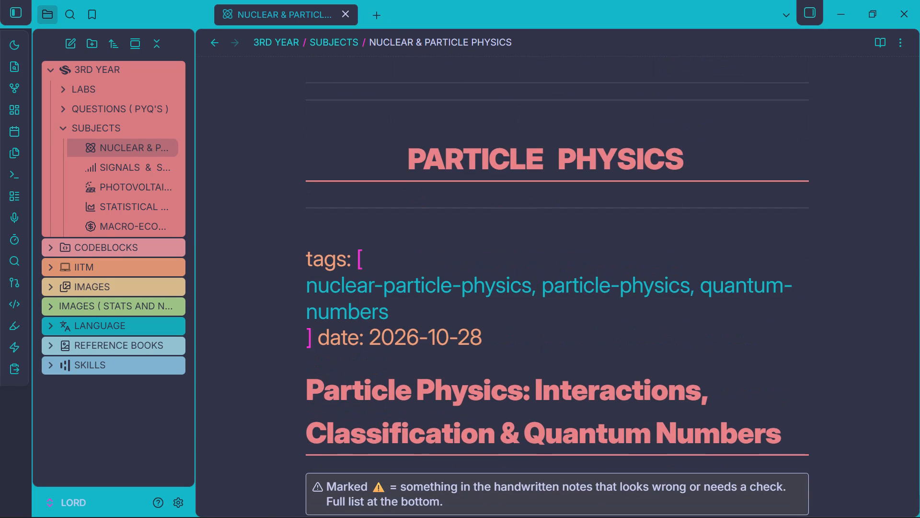
drag(330, 366, 304, 224)
key(BackSpace)
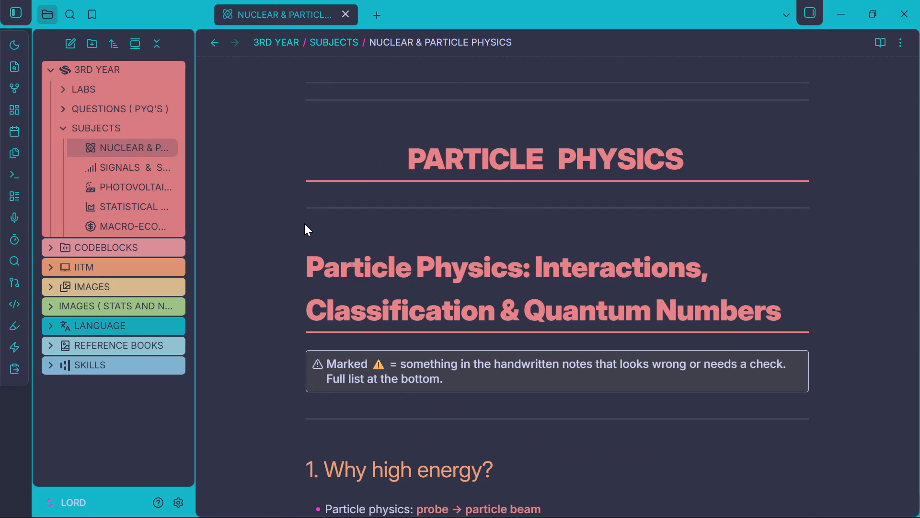
key(BackSpace)
key(BackSpace)
key(BackSpace)
key(BackSpace)
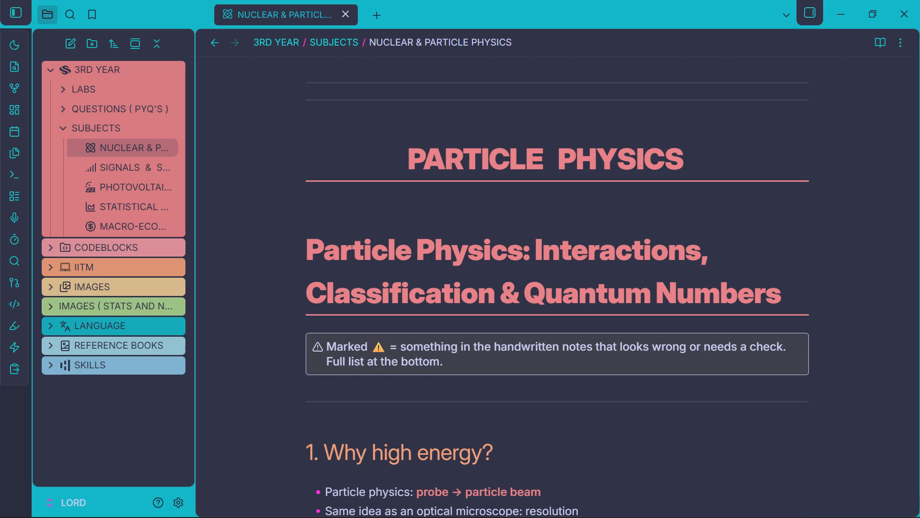
Delete the "Marked ⚠️" callout about the handwritten notes together with the divider below it.
drag(313, 418, 310, 340)
key(BackSpace)
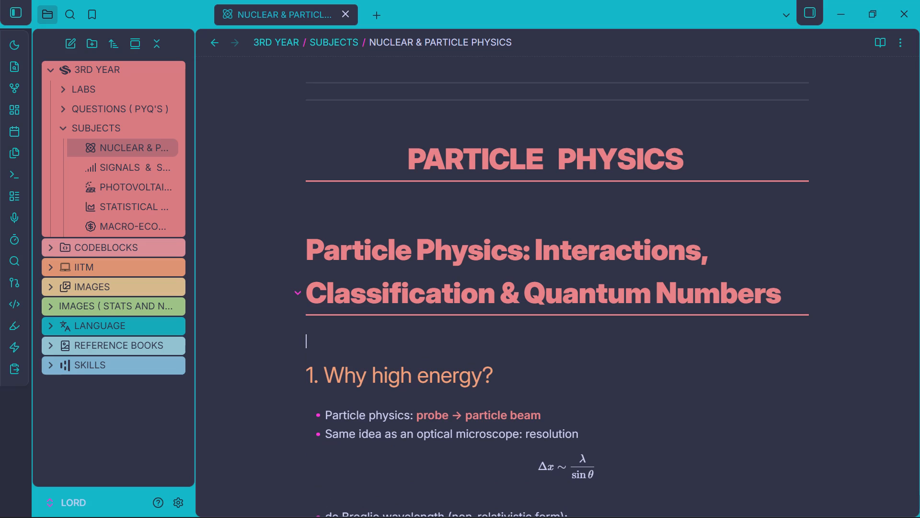
Delete the heading "Particle Physics: Interactions, Classification & Quantum Numbers" and the blank space around it.
drag(342, 336, 324, 290)
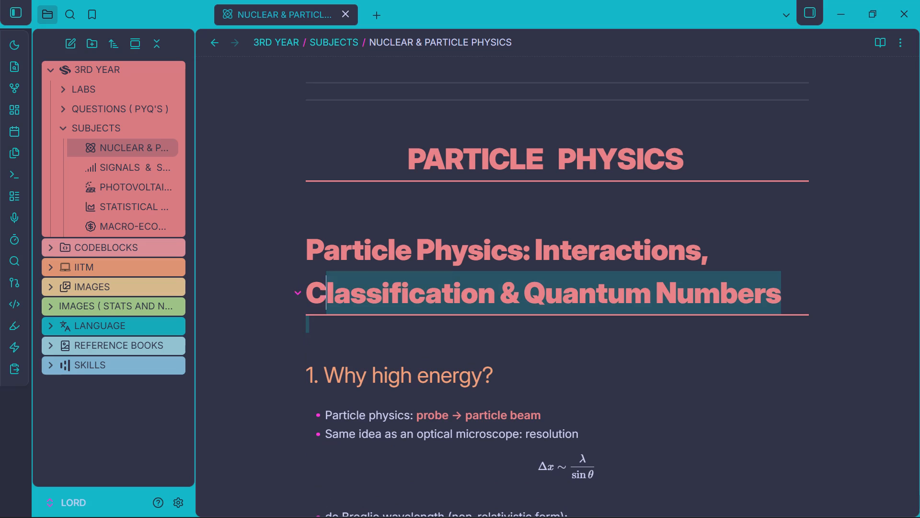
drag(324, 290, 306, 212)
click(525, 309)
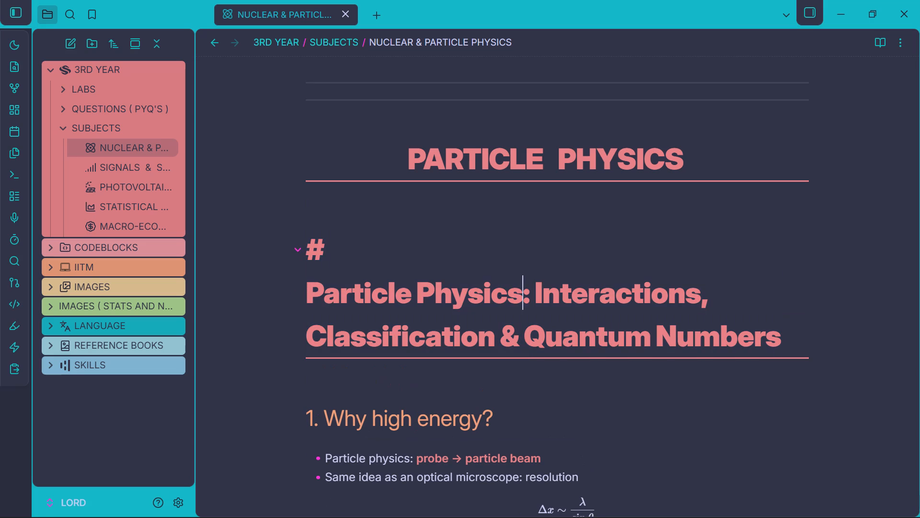
drag(528, 303, 314, 287)
key(BackSpace)
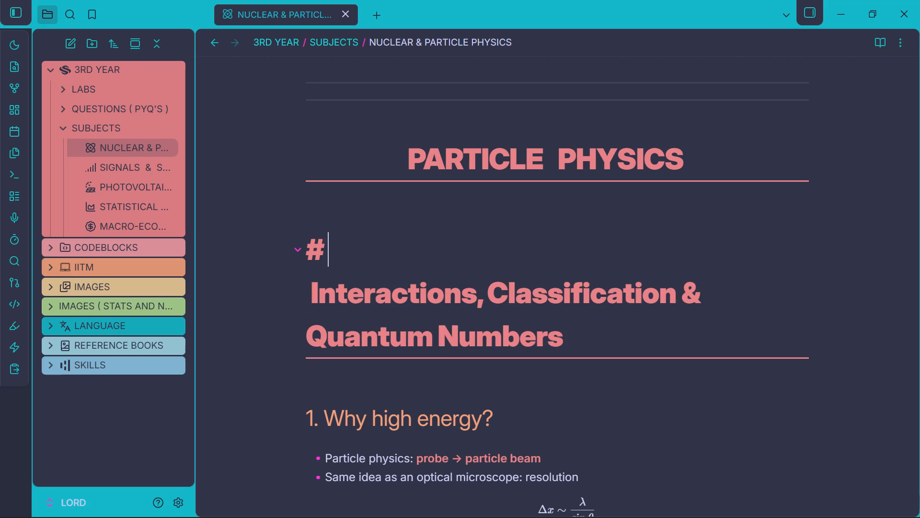
key(Down)
key(Left)
drag(337, 387, 341, 193)
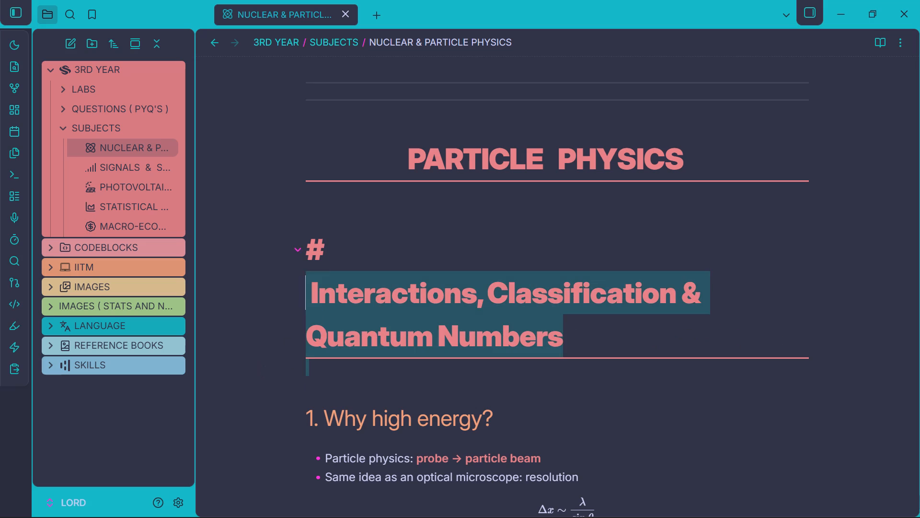
drag(341, 193, 340, 197)
key(BackSpace)
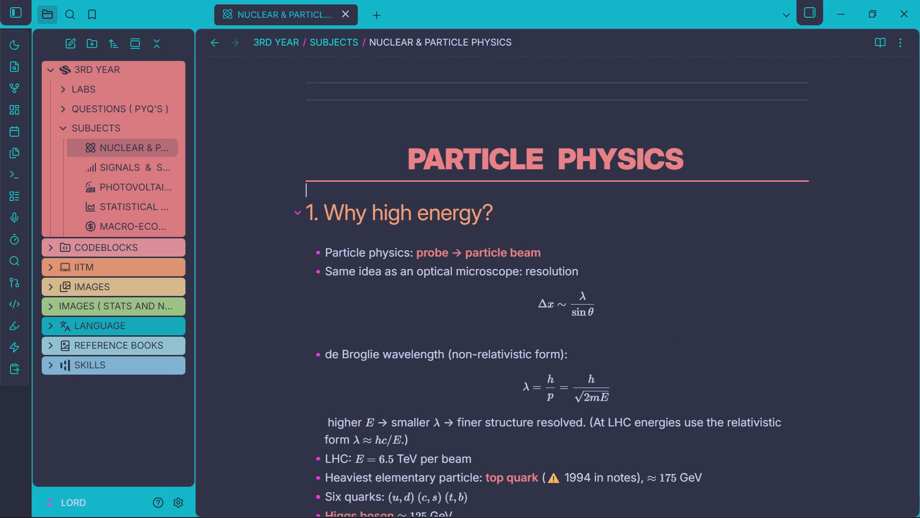
Reformat the heading "1. Why high energy?" as unnumbered, uppercase, bold text: "WHY HIGH ENERGY?".
click(323, 214)
key(Left)
key(BackSpace)
key(BackSpace)
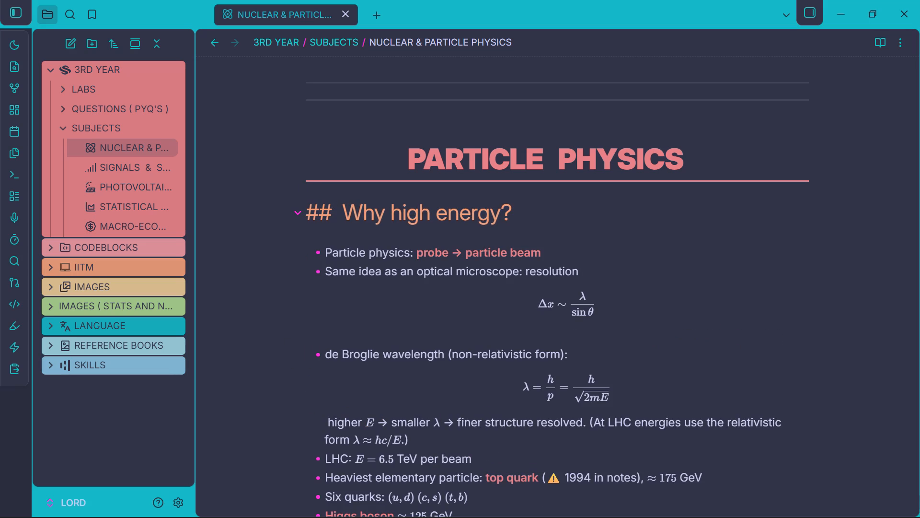
drag(344, 216, 546, 214)
key(ctrl+alt+u)
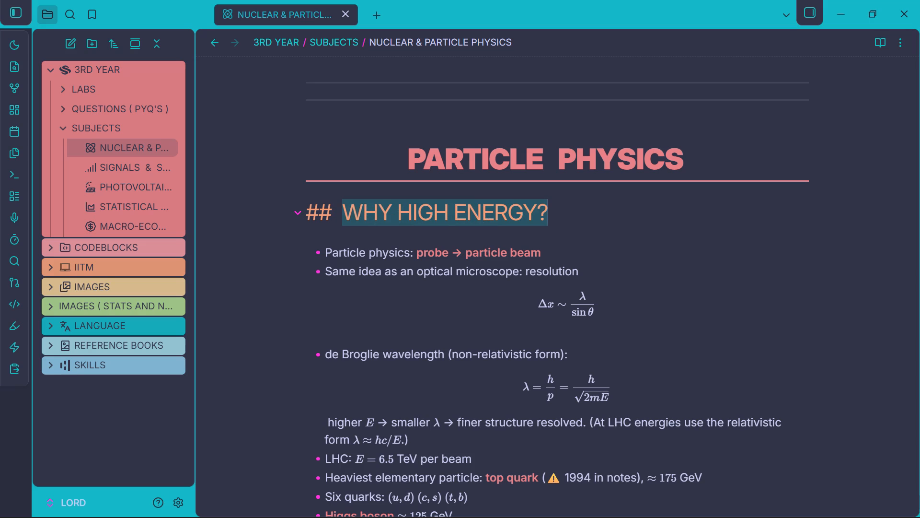
key(ctrl+b)
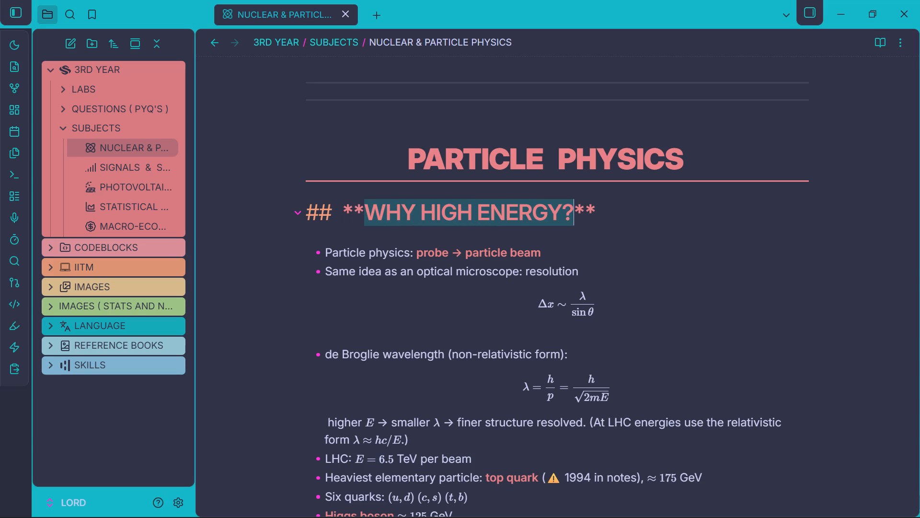
click(338, 214)
key(BackSpace)
click(324, 233)
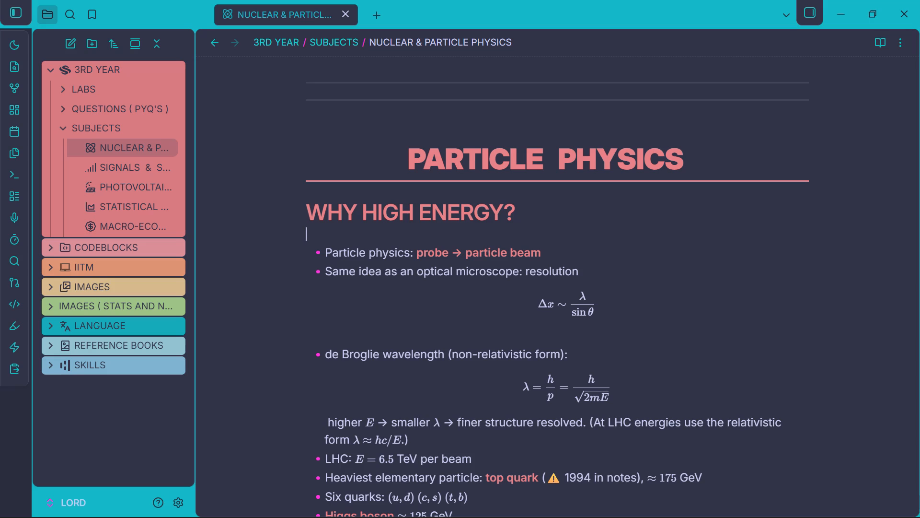
Read through the bullets and formulas on resolution and de Broglie wavelength in the WHY HIGH ENERGY? section.
scroll(324, 233, down, 1)
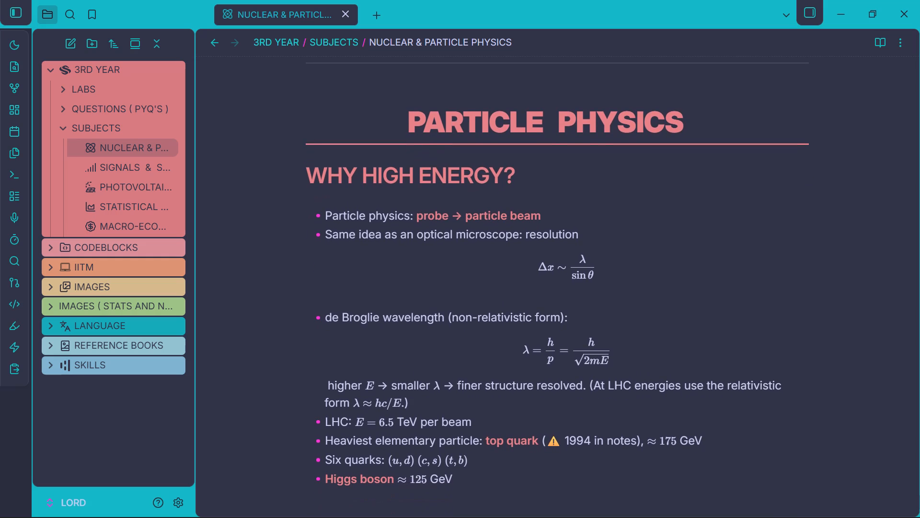
scroll(324, 239, right, 2)
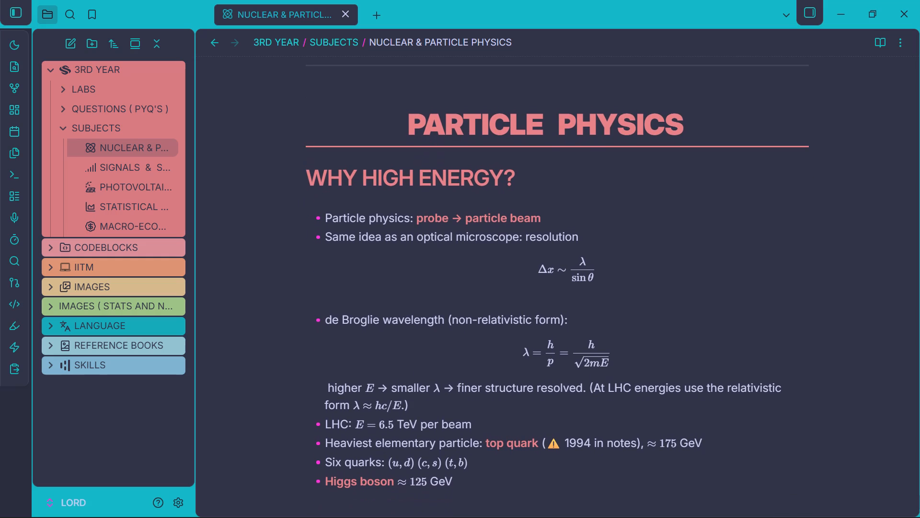
scroll(324, 239, right, 1)
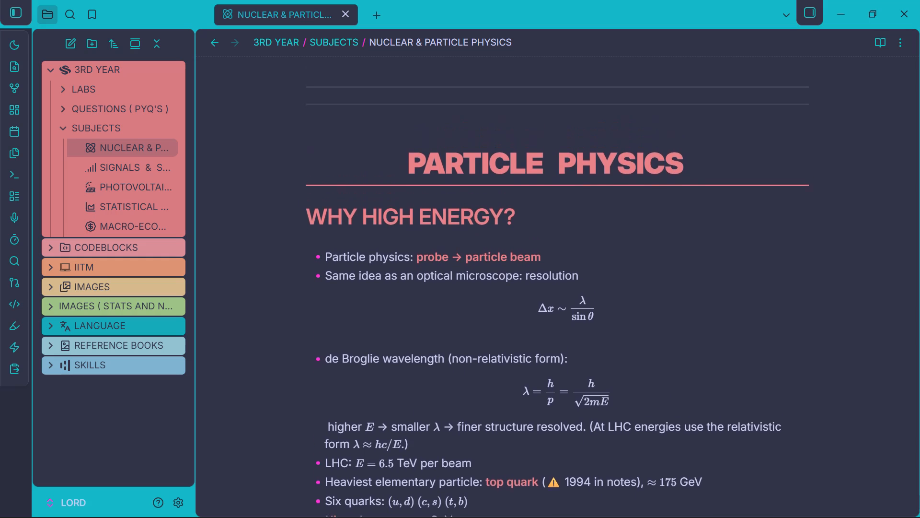
scroll(324, 239, right, 2)
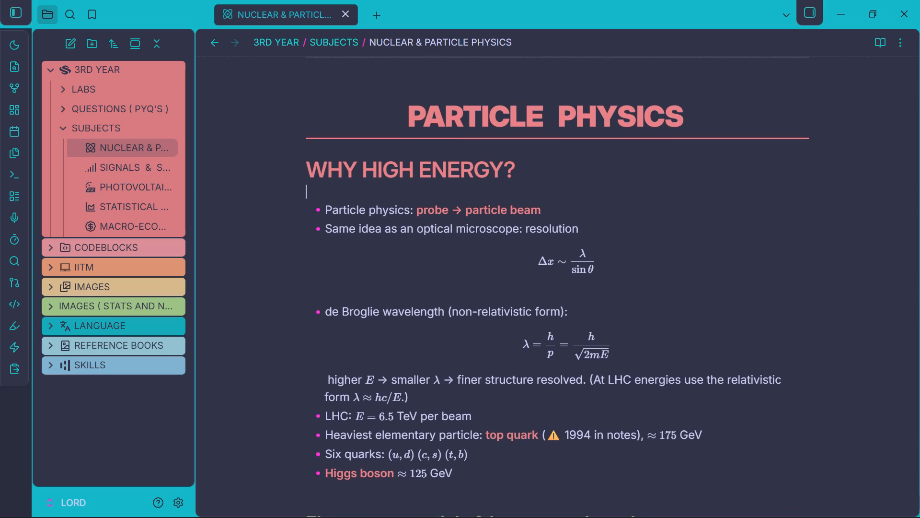
scroll(324, 239, right, 1)
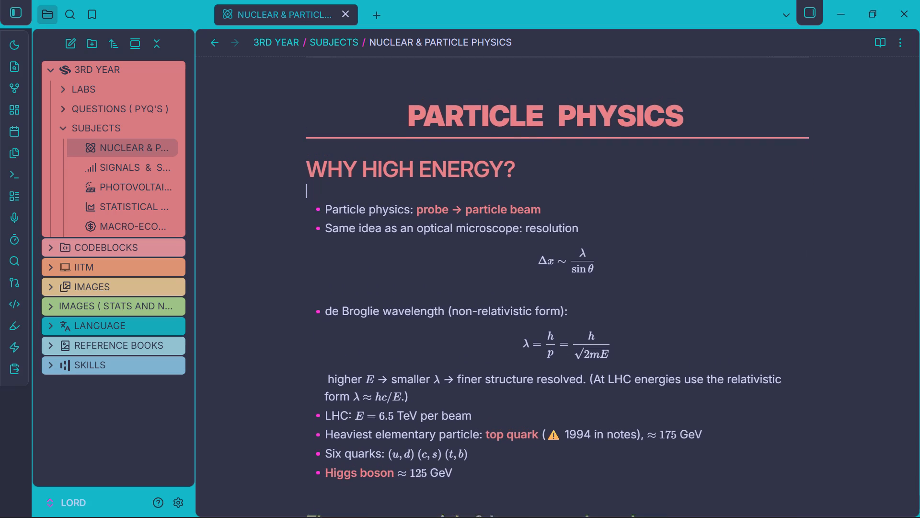
drag(328, 243, 329, 243)
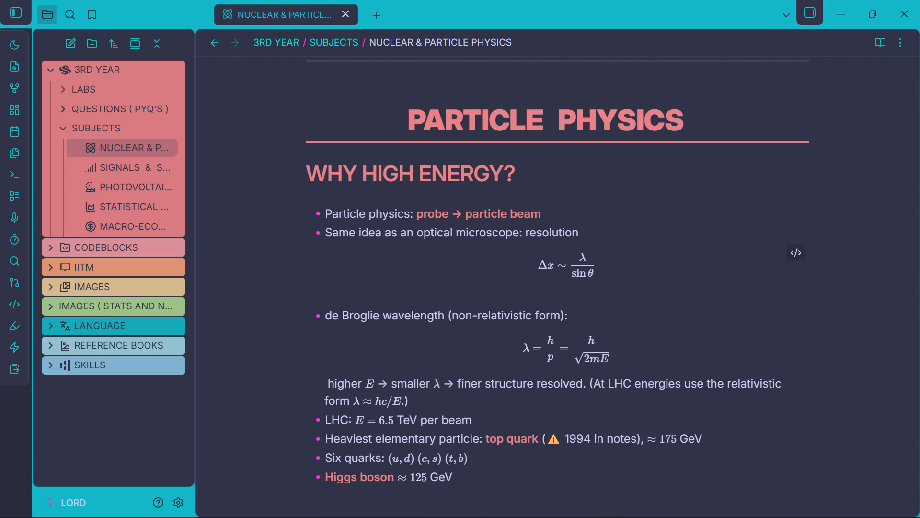
drag(329, 243, 344, 232)
drag(344, 232, 330, 194)
scroll(328, 228, down, 1)
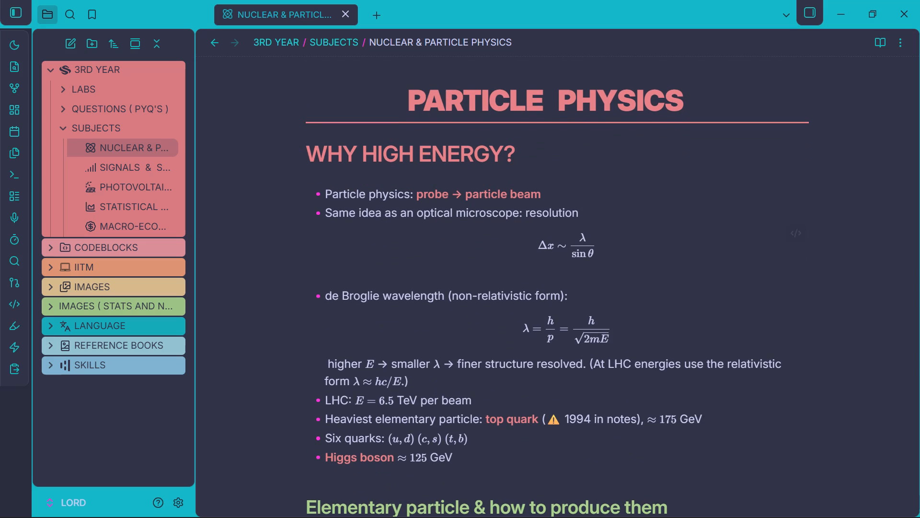
drag(360, 263, 366, 248)
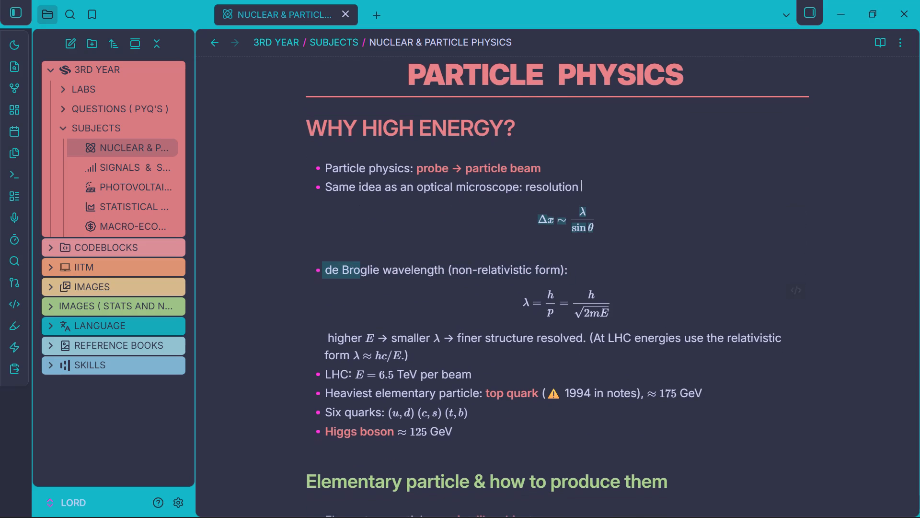
drag(366, 248, 368, 249)
drag(368, 249, 394, 238)
drag(394, 238, 408, 235)
drag(408, 235, 420, 211)
Inspect the optical microscope resolution formula and its LaTeX source in the WHY HIGH ENERGY? section.
drag(420, 211, 430, 248)
scroll(420, 211, right, 2)
scroll(430, 248, right, 1)
drag(430, 248, 437, 226)
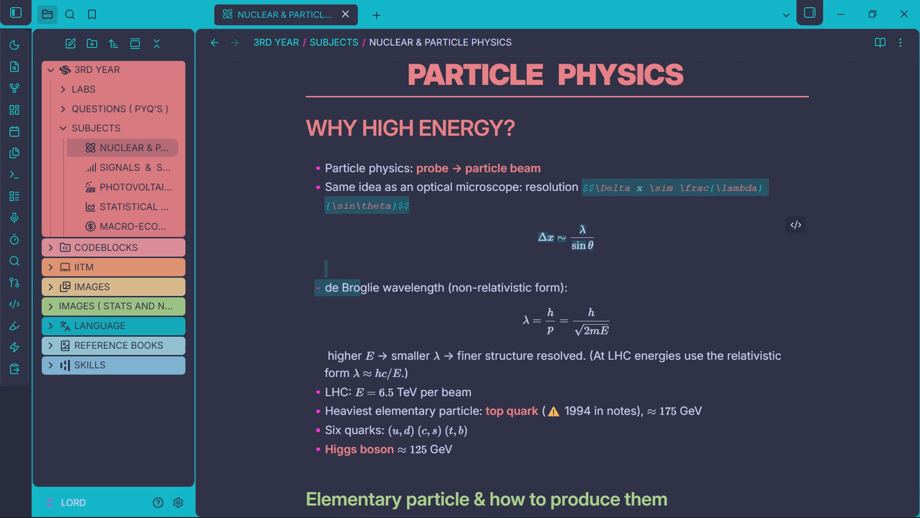
click(406, 267)
click(399, 252)
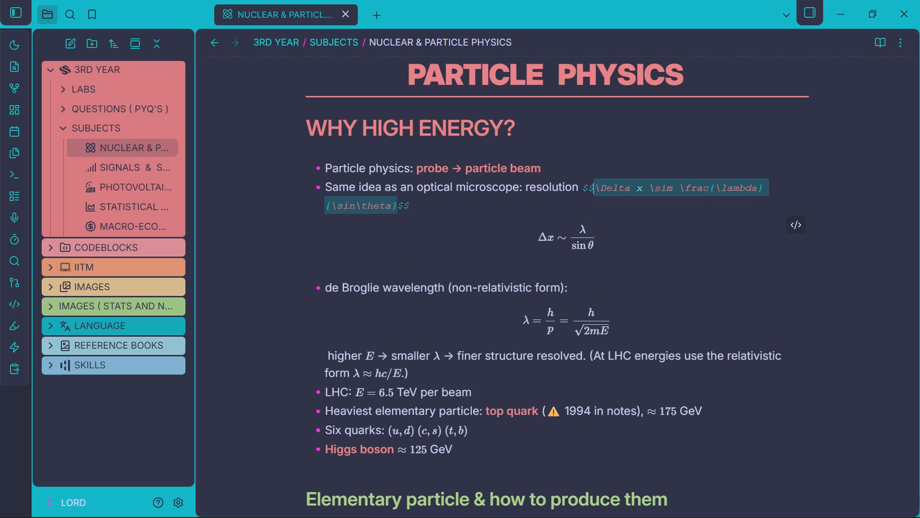
click(396, 258)
click(363, 156)
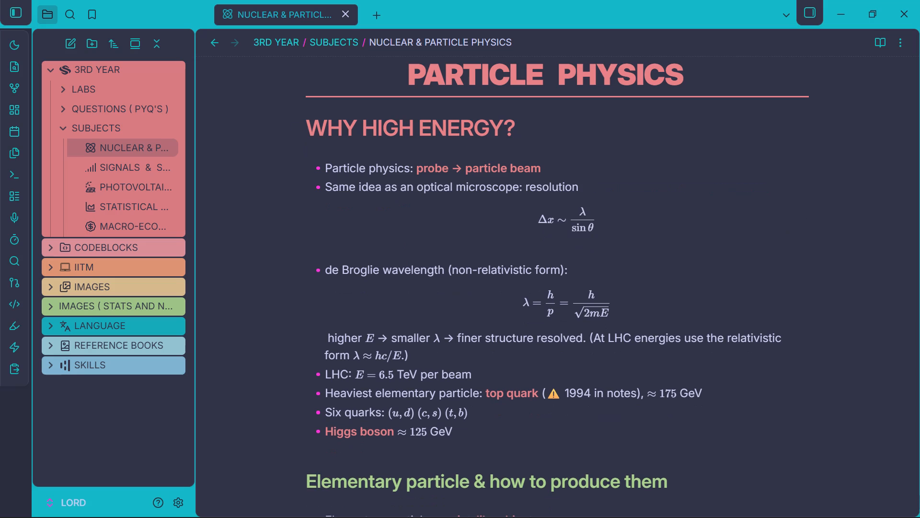
Review the de Broglie formula and the LHC, top quark, six quarks and Higgs boson bullets.
scroll(346, 229, down, 1)
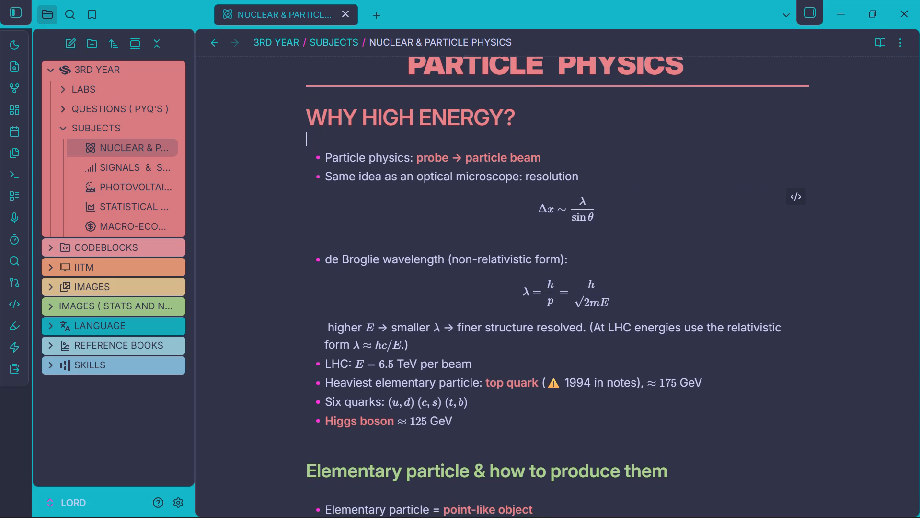
scroll(346, 229, down, 2)
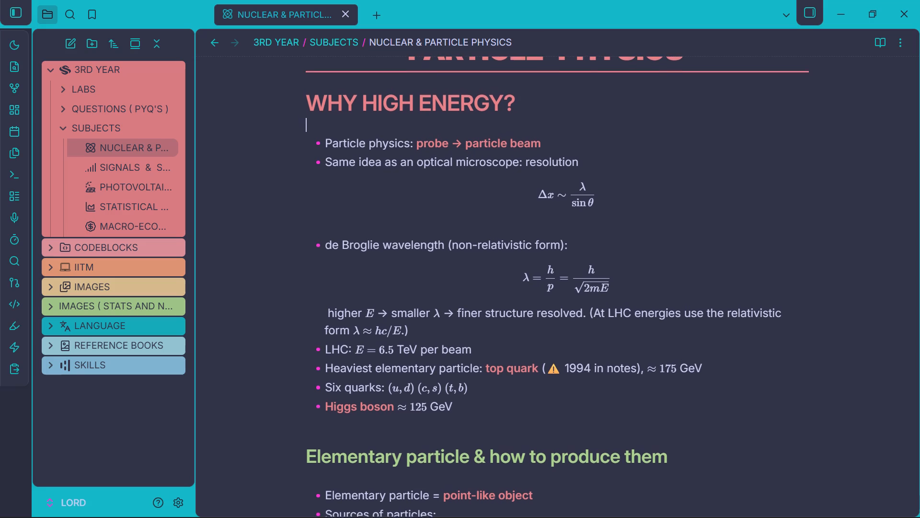
click(346, 229)
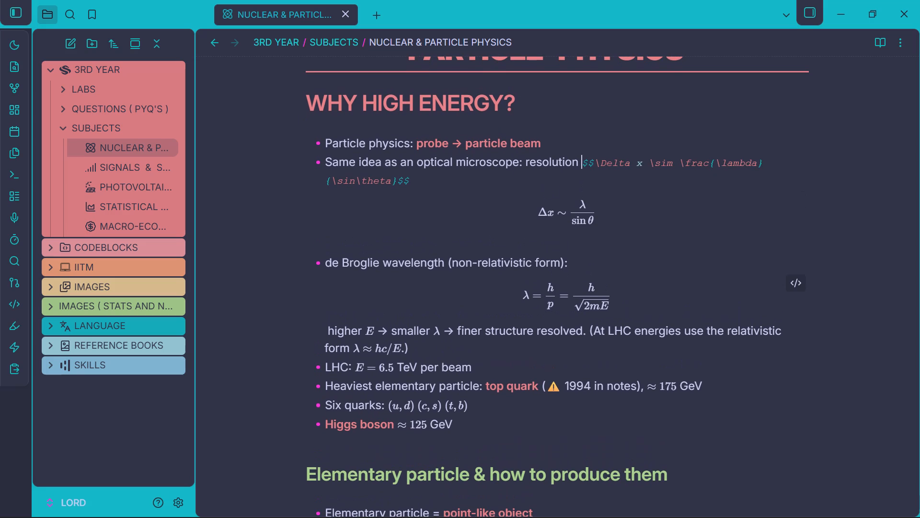
click(329, 292)
scroll(329, 292, down, 1)
click(439, 315)
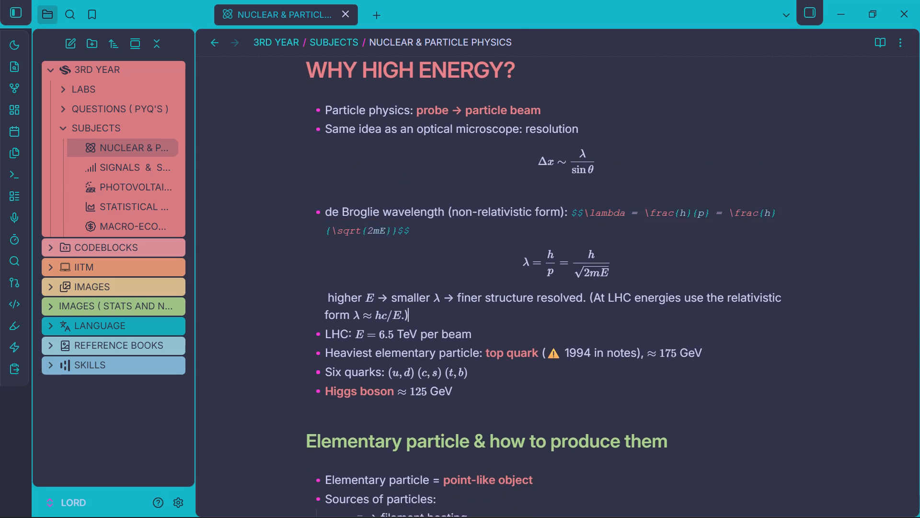
scroll(439, 315, down, 1)
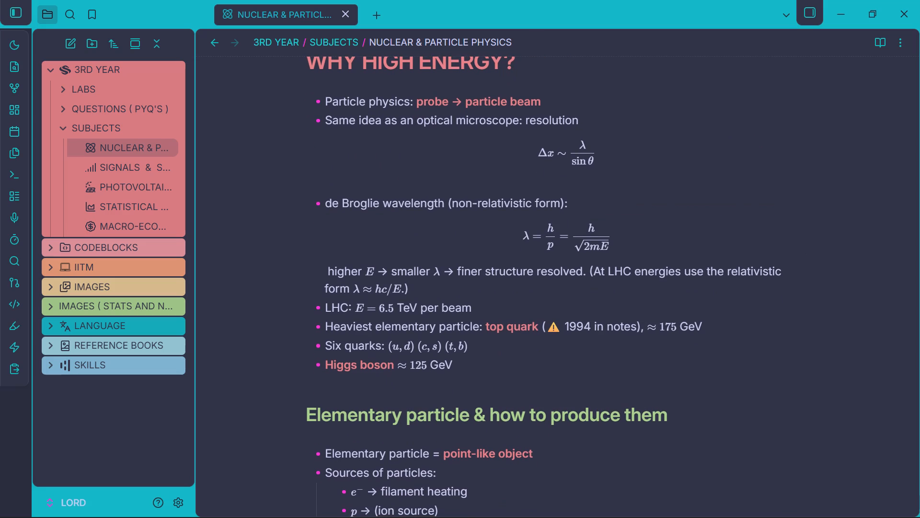
scroll(439, 315, down, 1)
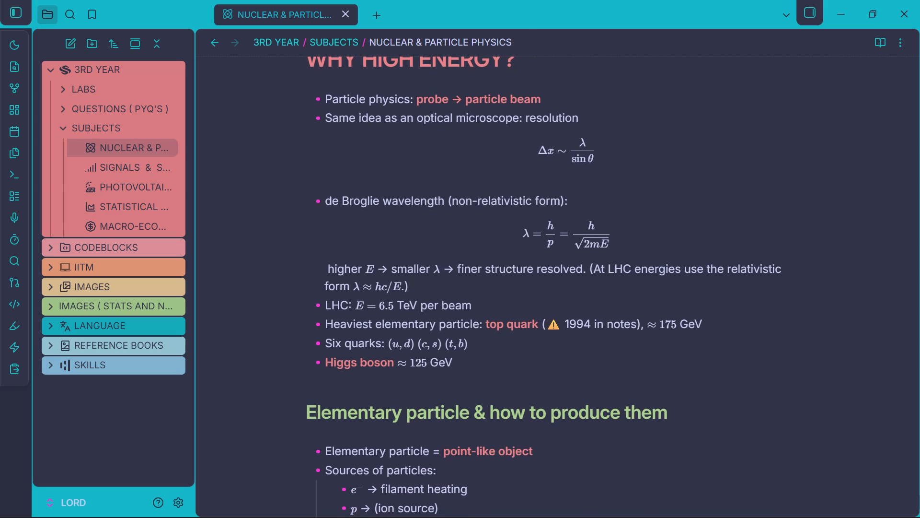
scroll(439, 315, down, 2)
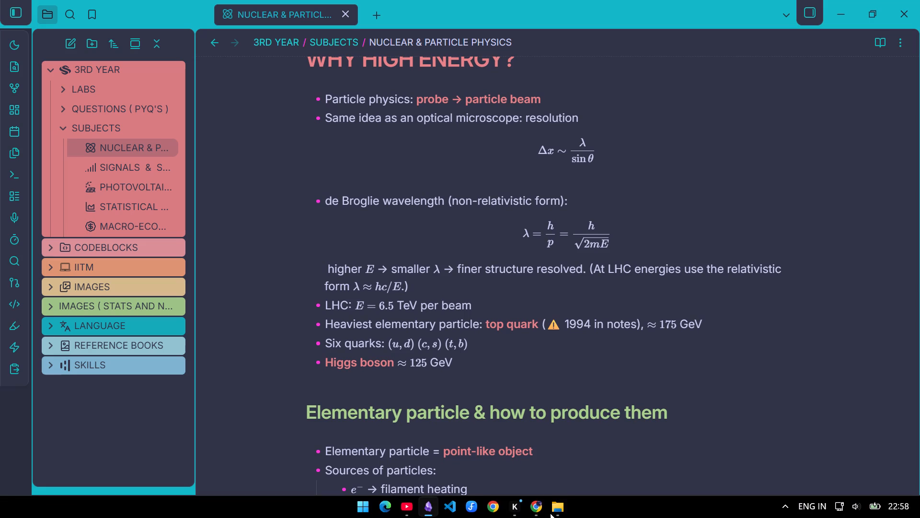
click(540, 507)
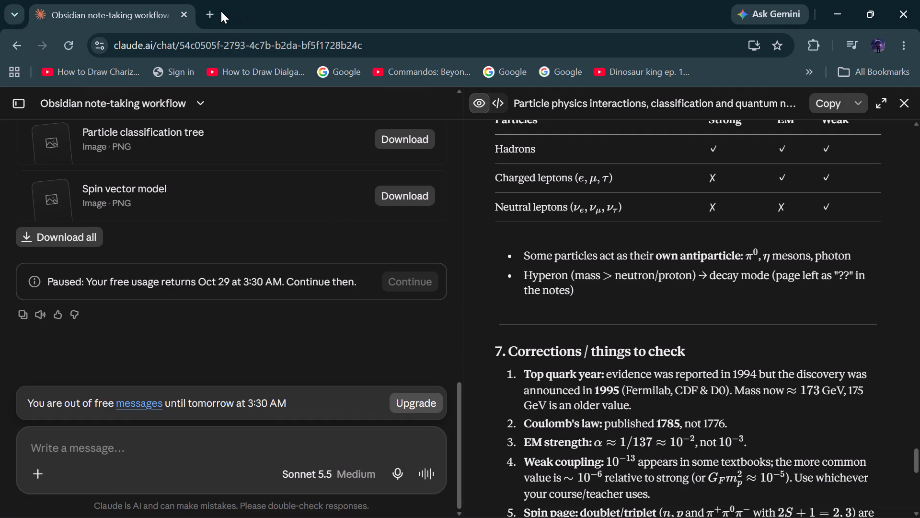
click(213, 11)
text(when was top quark)
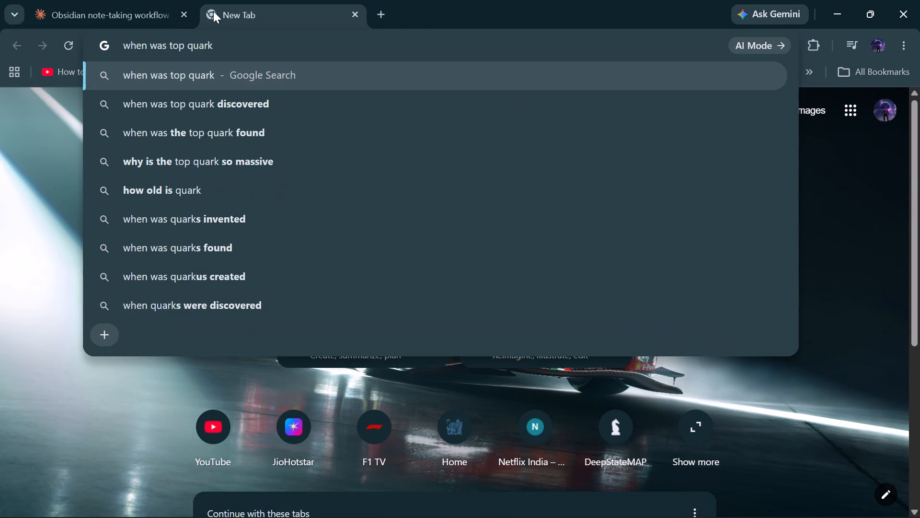
click(193, 100)
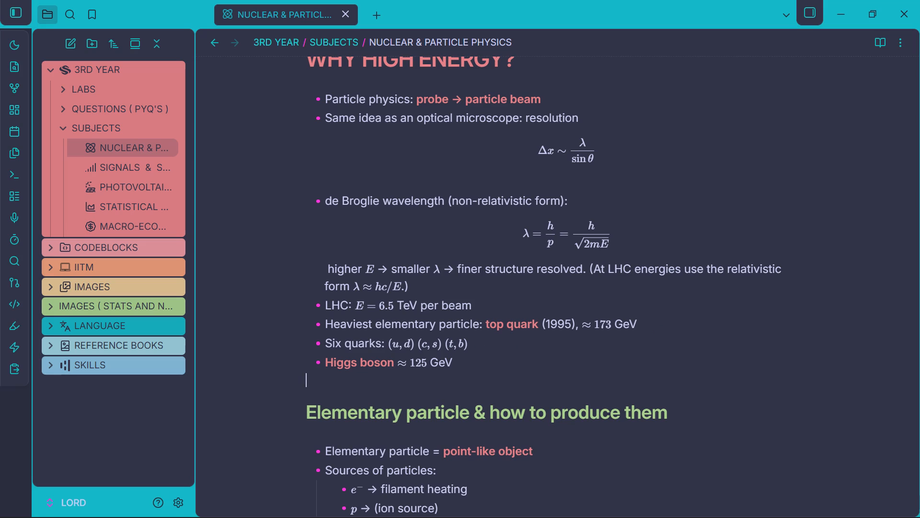
click(458, 387)
Move the parenthetical "At LHC energies use the relativistic form" remark onto its own line below the de Broglie explanation.
click(589, 270)
key(shift+Return)
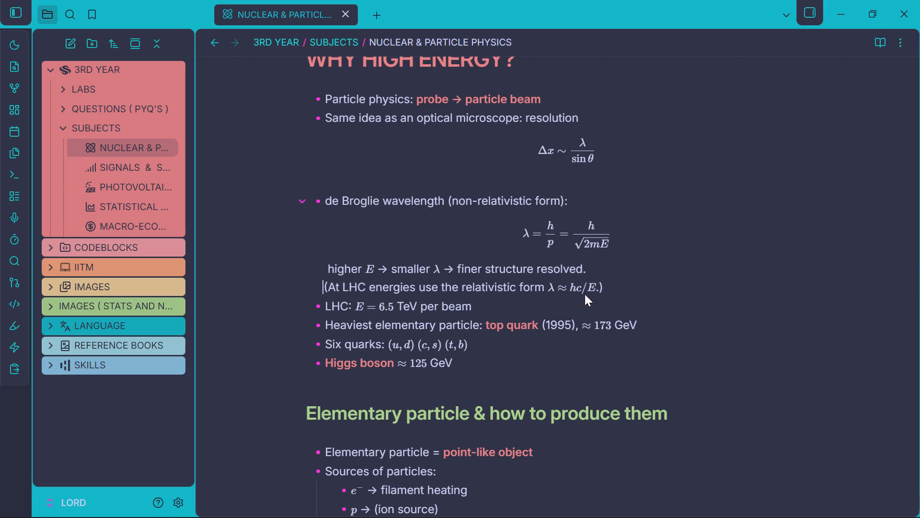
click(480, 395)
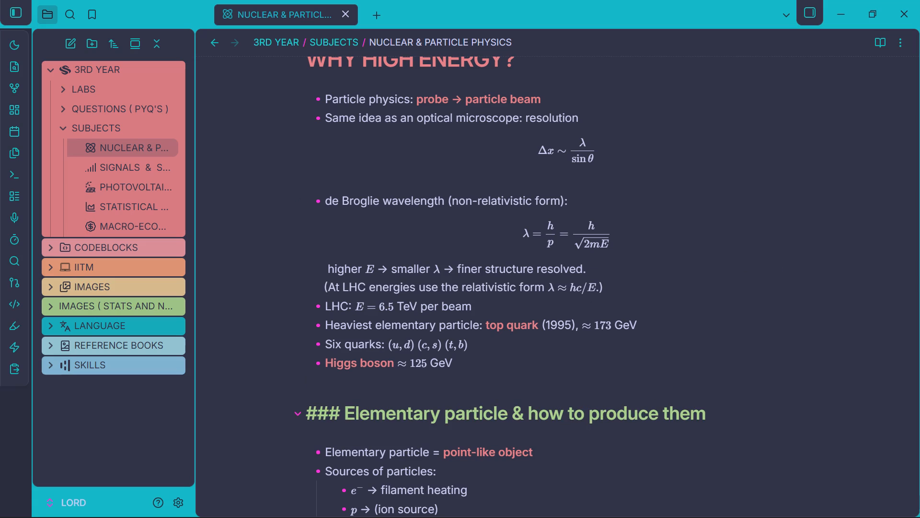
click(430, 391)
click(406, 379)
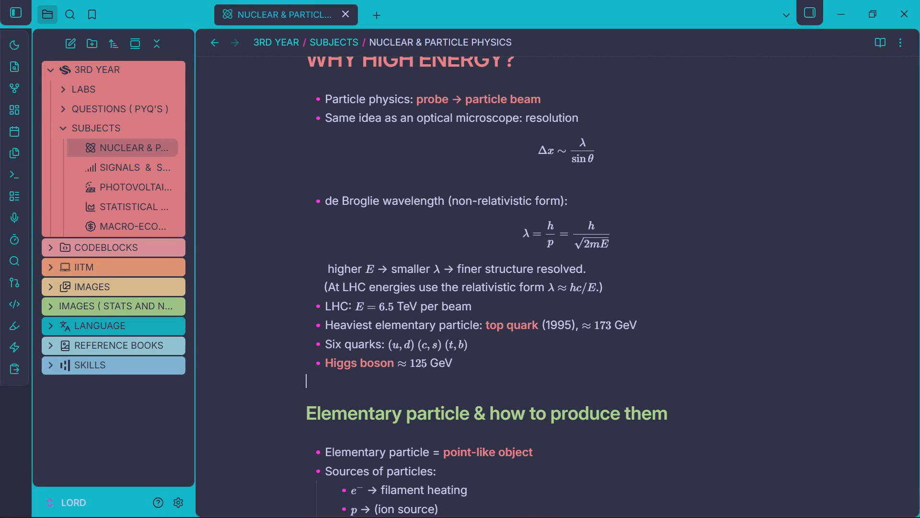
Switch to Chrome and search Google for "what are the six quarks" in the existing search tab.
click(542, 508)
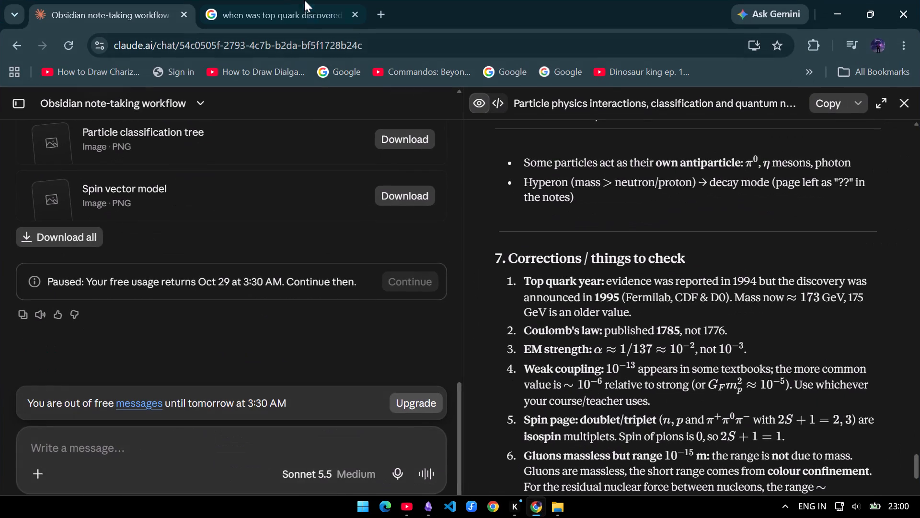
click(304, 3)
click(251, 38)
text(wjat)
key(BackSpace)
key(BackSpace)
key(BackSpace)
text(hat are the six quarks)
key(space)
key(Return)
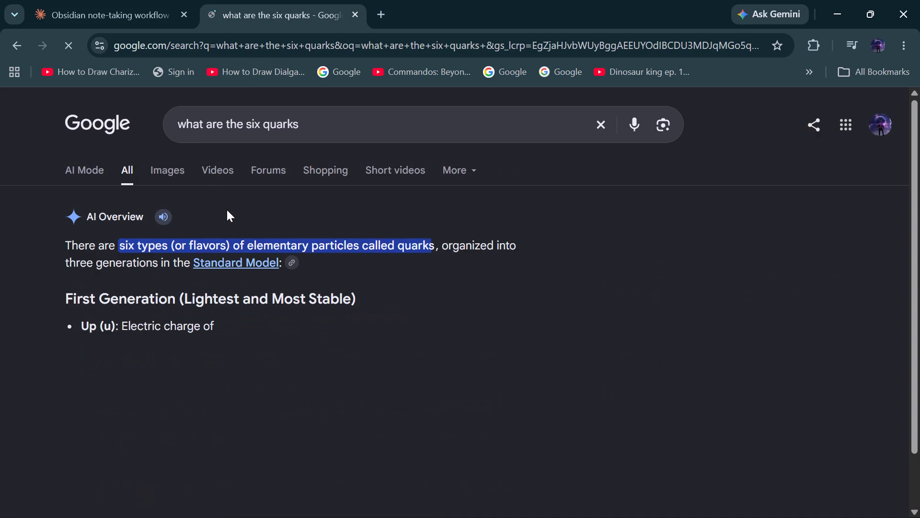
scroll(220, 323, down, 1)
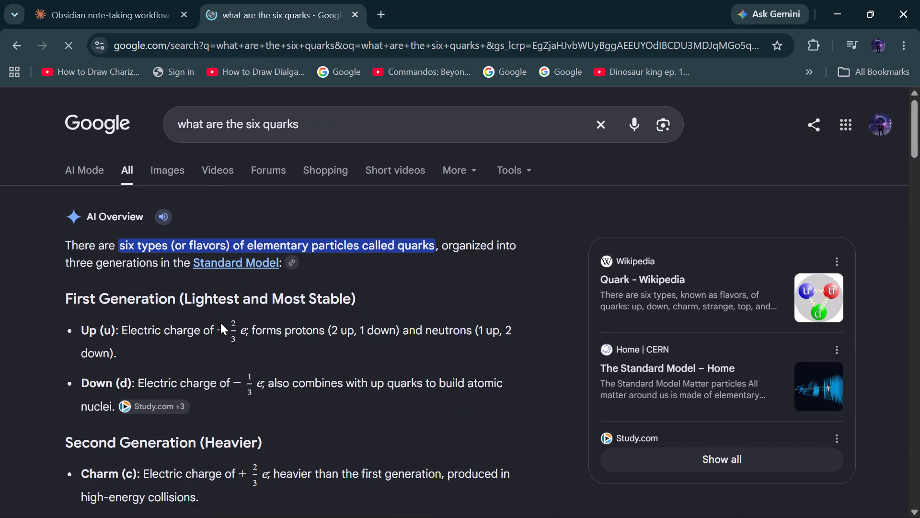
scroll(220, 323, down, 3)
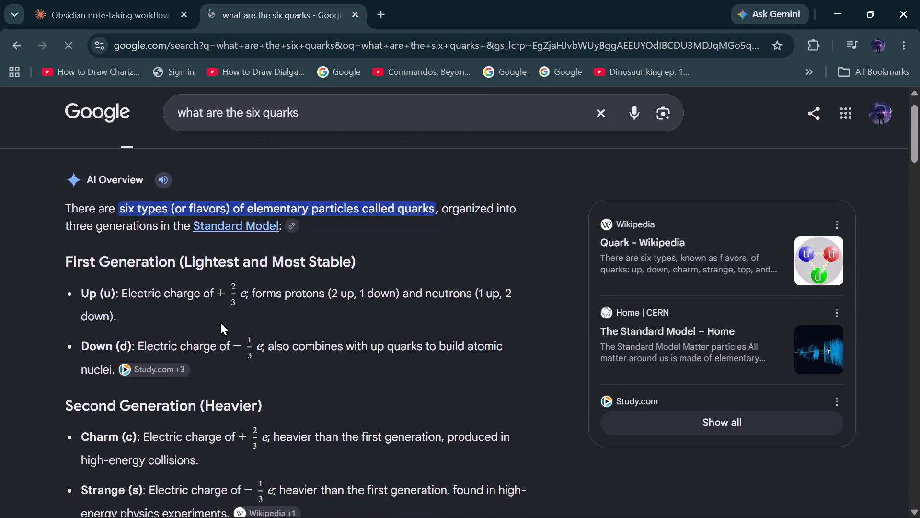
scroll(220, 323, down, 3)
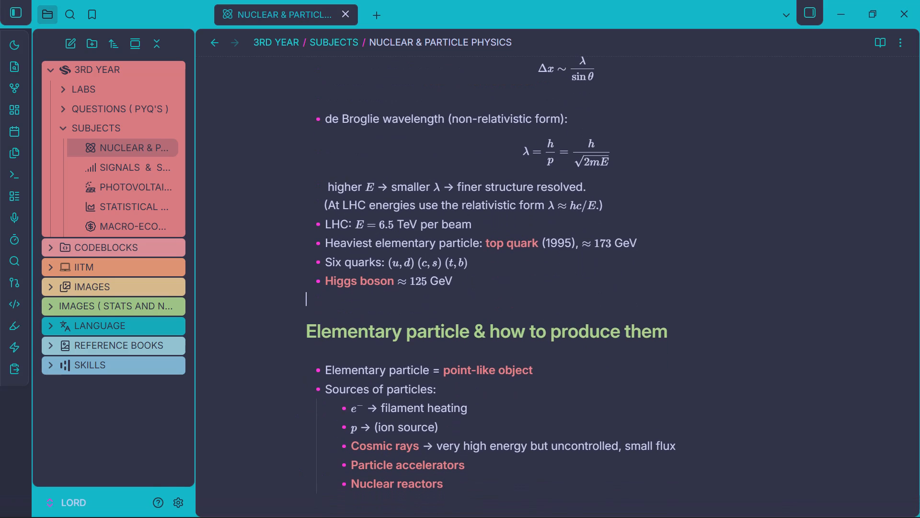
scroll(431, 371, down, 2)
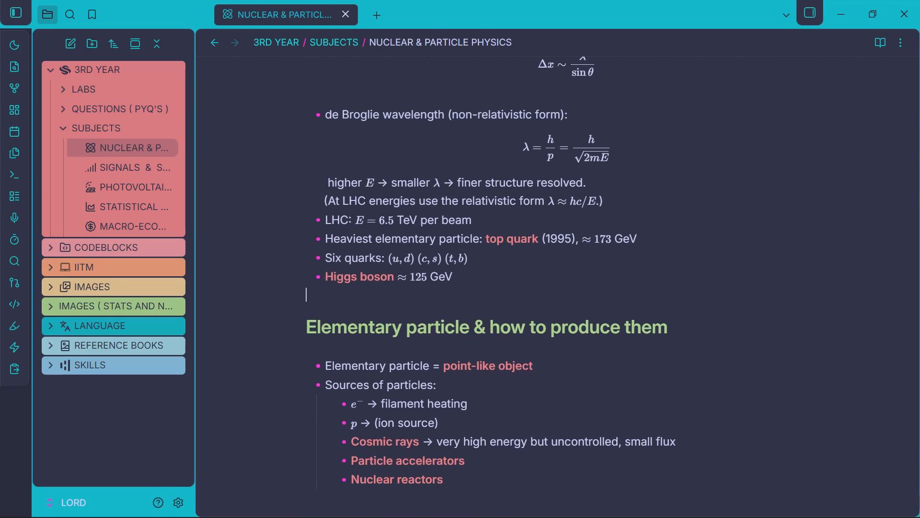
scroll(431, 371, down, 1)
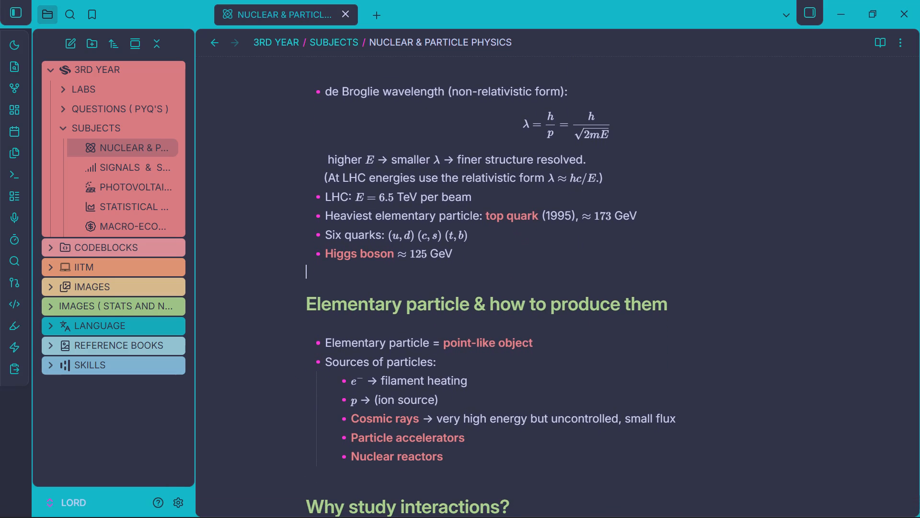
drag(693, 300, 303, 309)
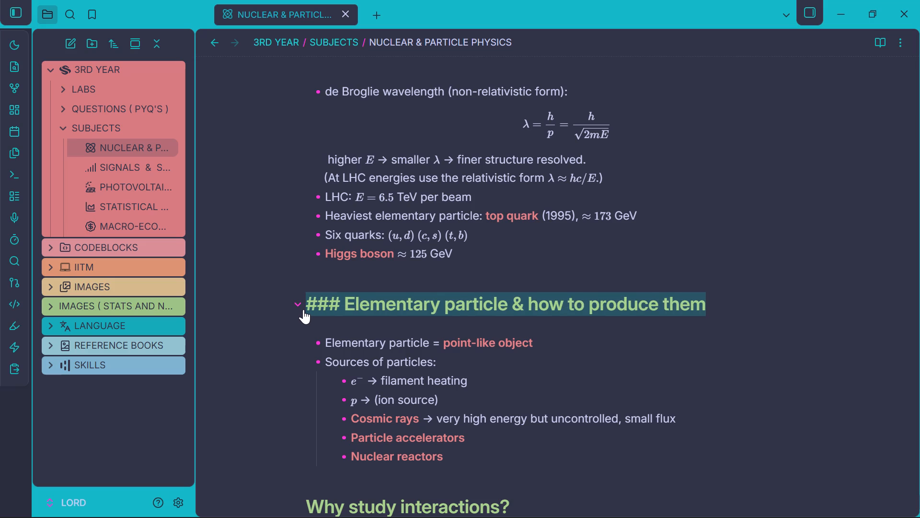
key(ctrl+alt+u)
click(342, 283)
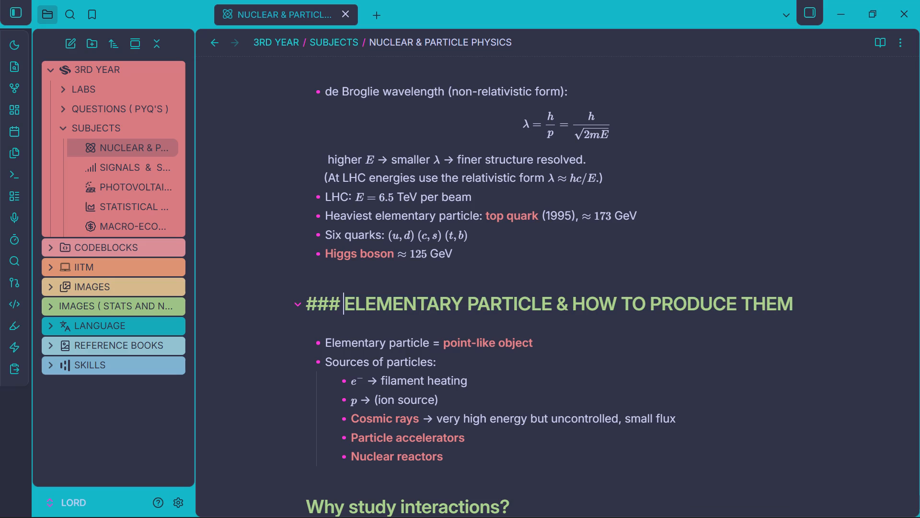
click(338, 280)
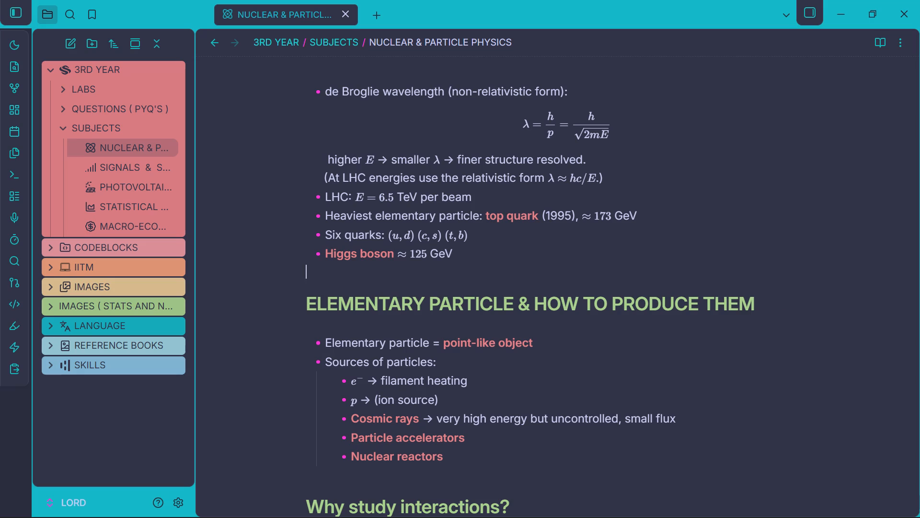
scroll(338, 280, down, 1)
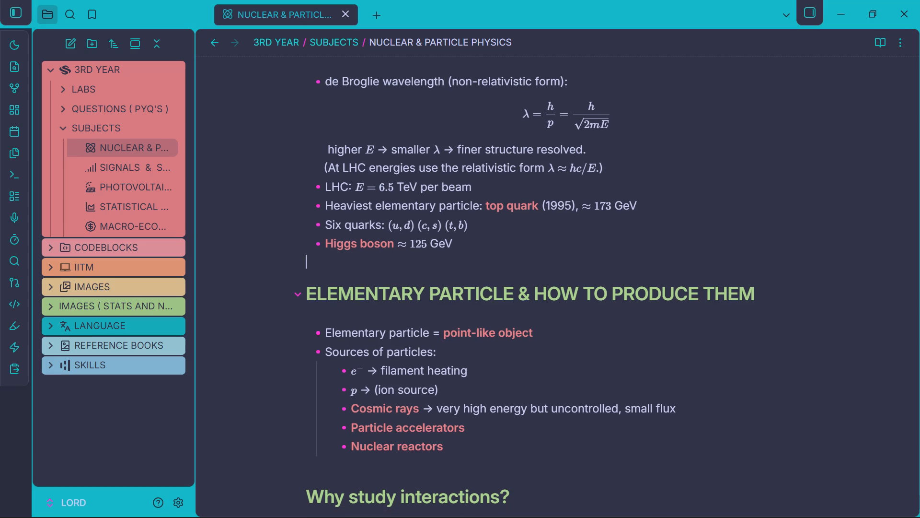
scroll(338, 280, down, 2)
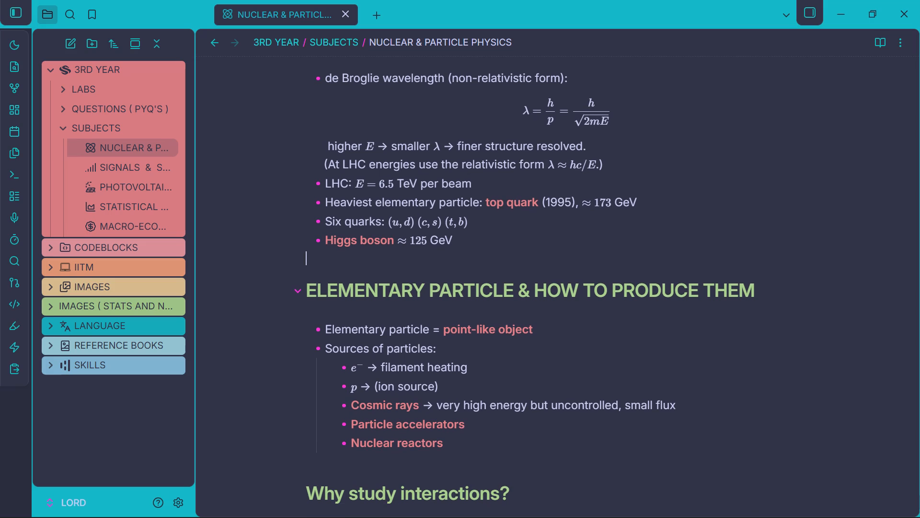
Read through the sources-of-particles list and the "Why study interactions?" section to check their content.
scroll(338, 280, down, 3)
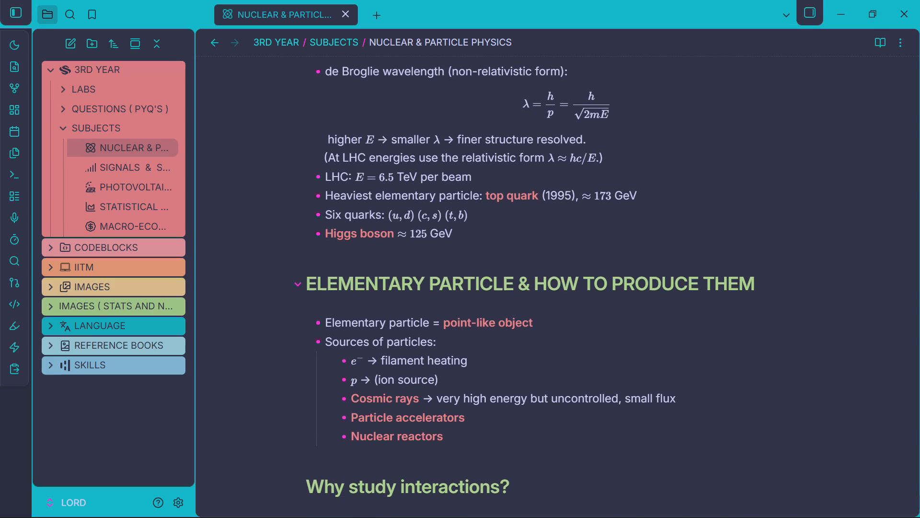
scroll(338, 280, down, 1)
scroll(338, 280, up, 7)
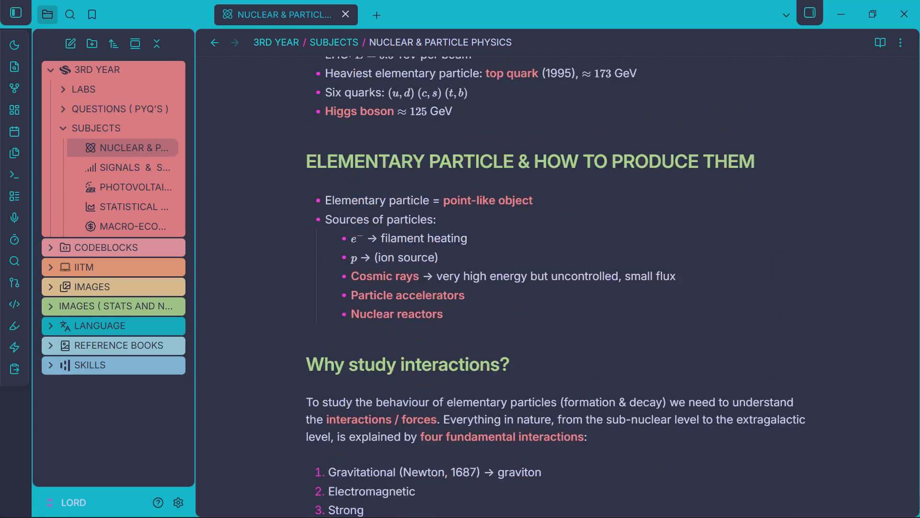
scroll(338, 280, up, 2)
scroll(338, 280, down, 2)
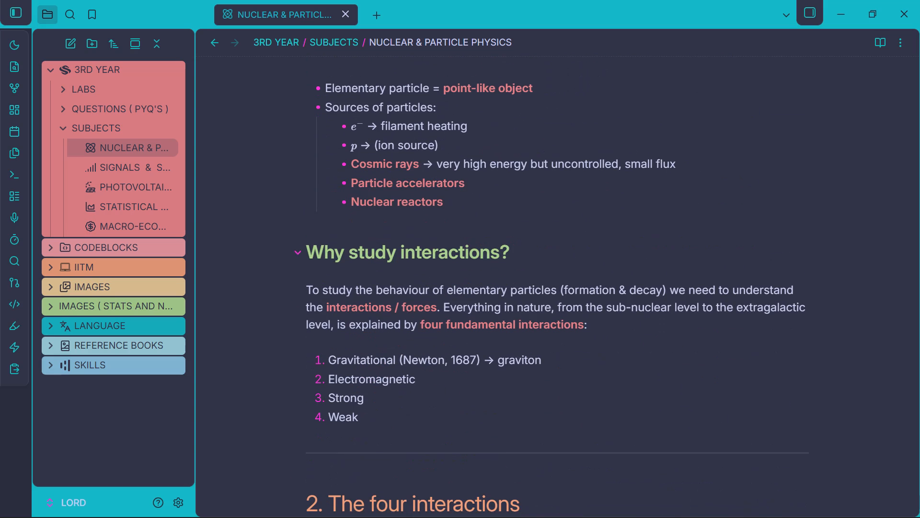
click(333, 219)
scroll(333, 219, up, 2)
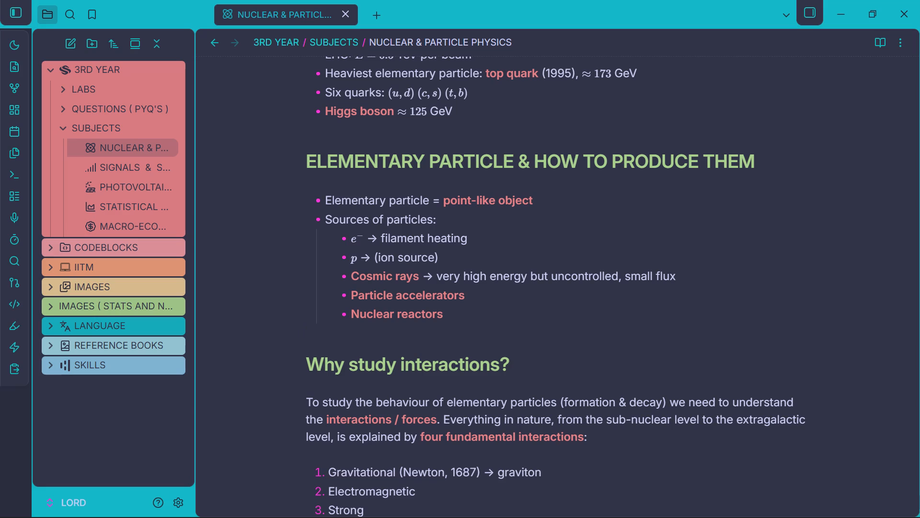
click(330, 185)
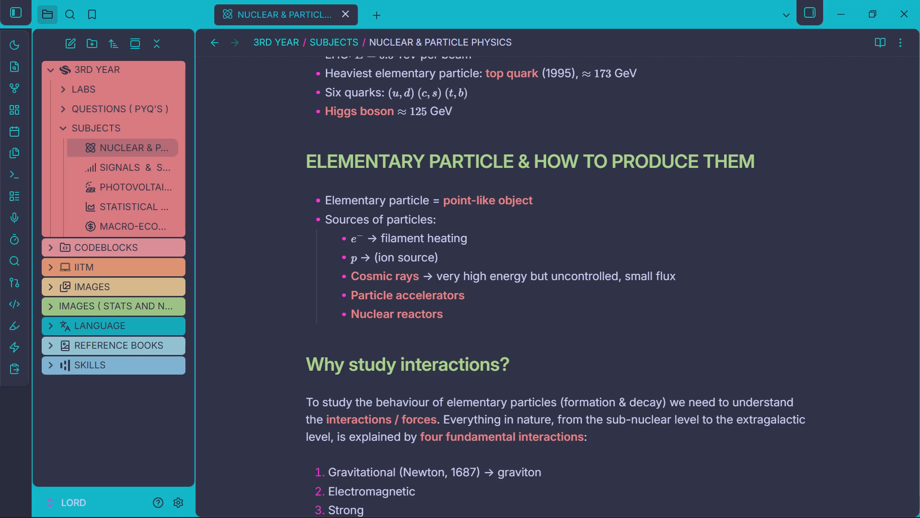
click(331, 180)
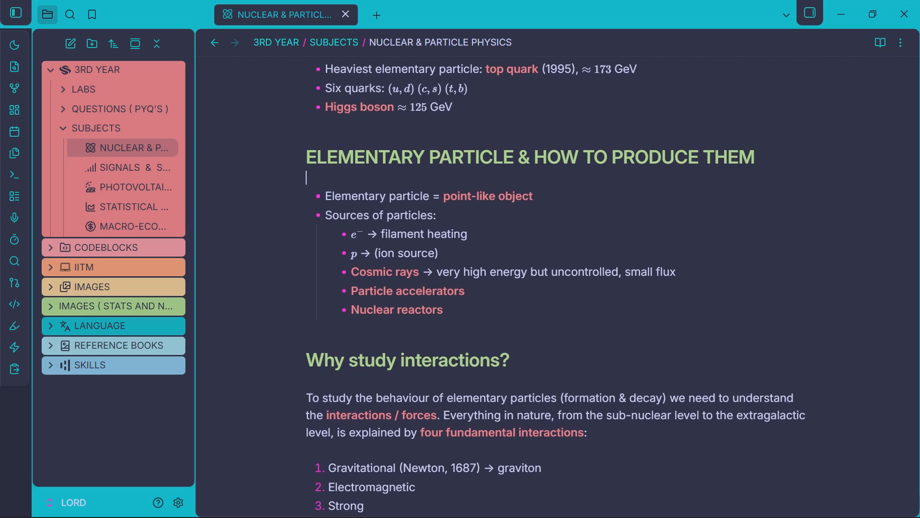
Convert the heading "Why study interactions?" to uppercase.
drag(541, 362, 346, 371)
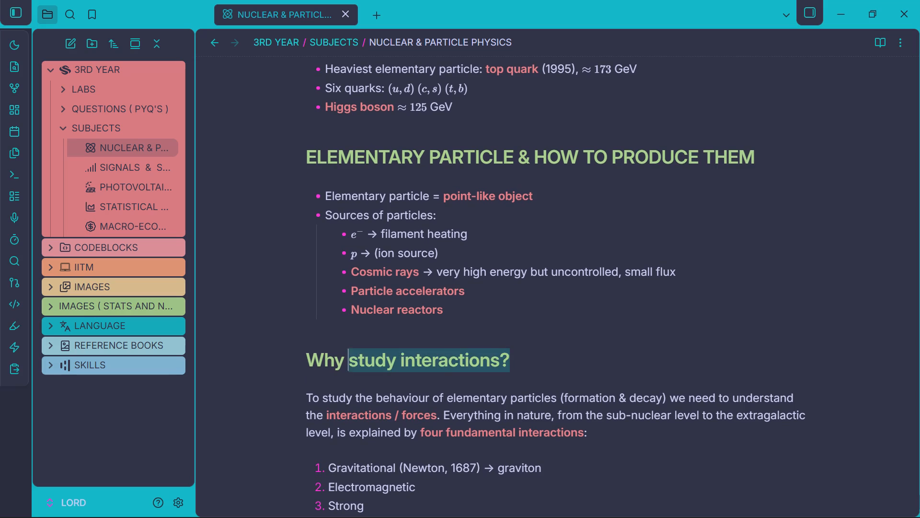
drag(346, 371, 314, 364)
key(ctrl+alt+u)
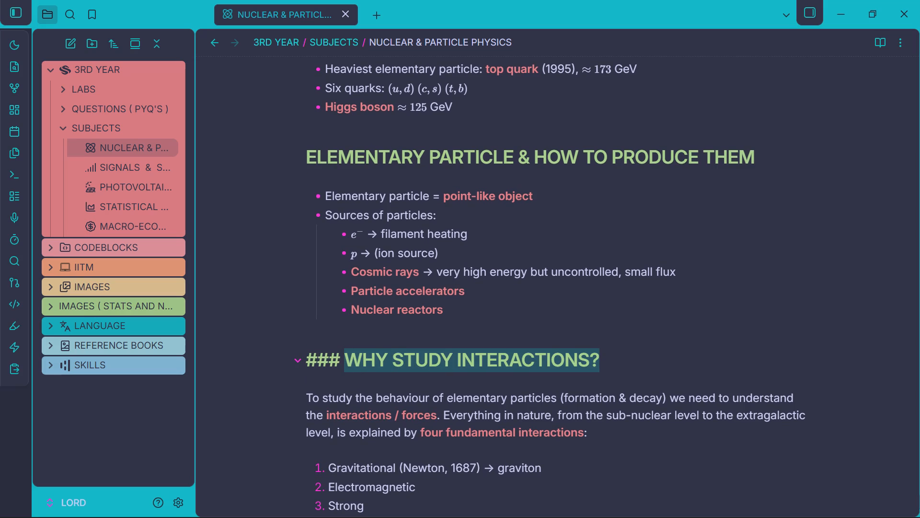
click(306, 337)
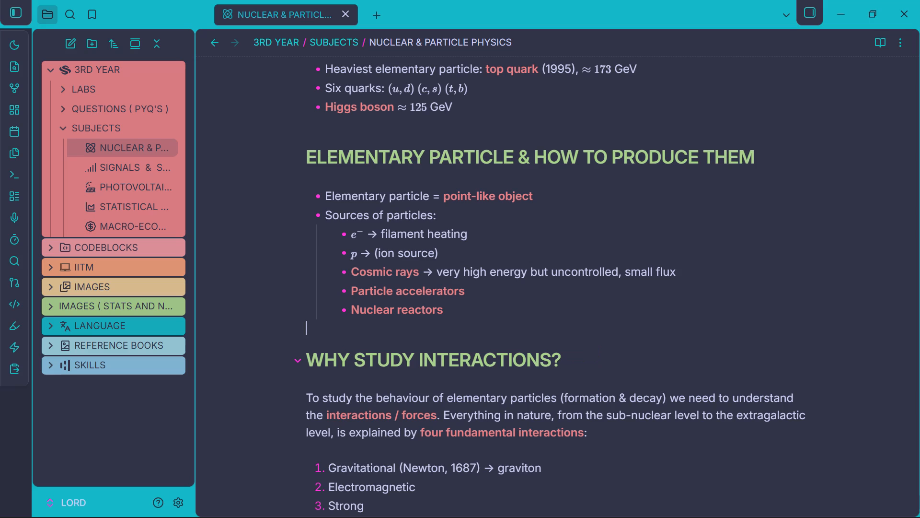
Delete the horizontal divider between the list of four fundamental interactions and the "2. The four interactions" heading.
scroll(306, 337, down, 1)
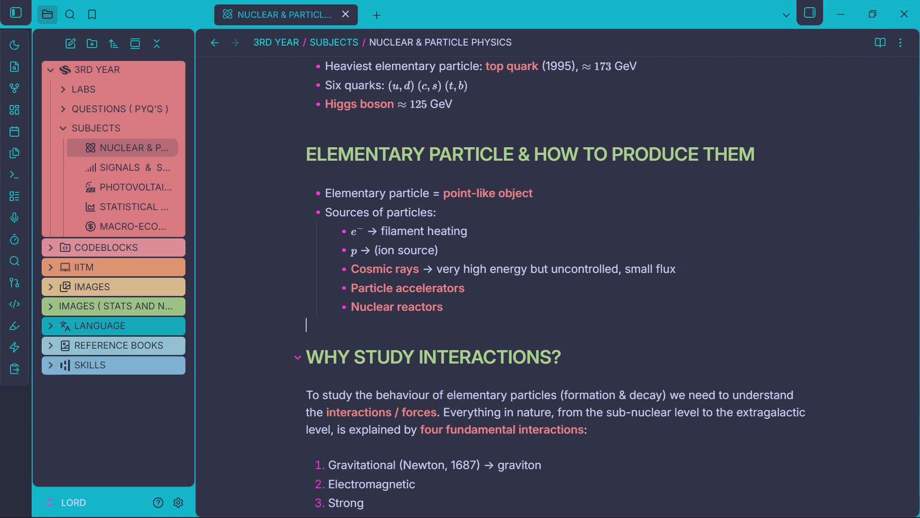
scroll(306, 337, down, 2)
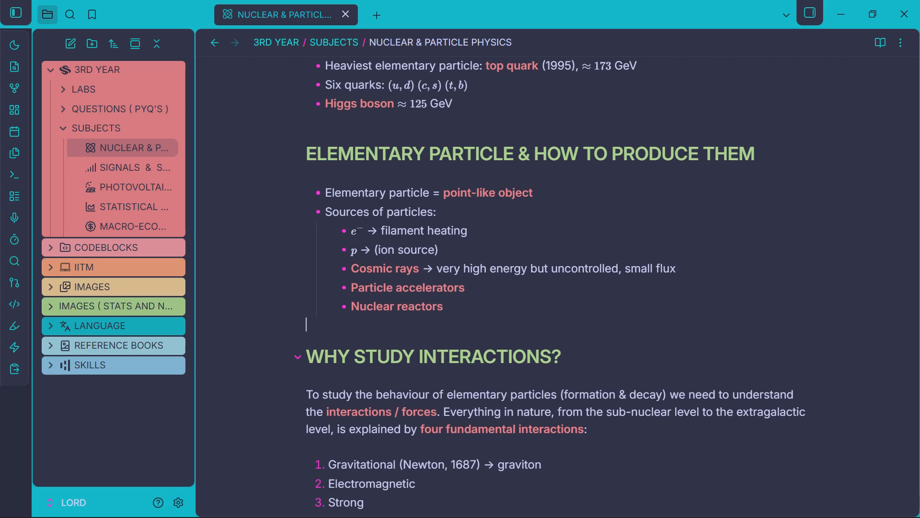
scroll(306, 337, down, 2)
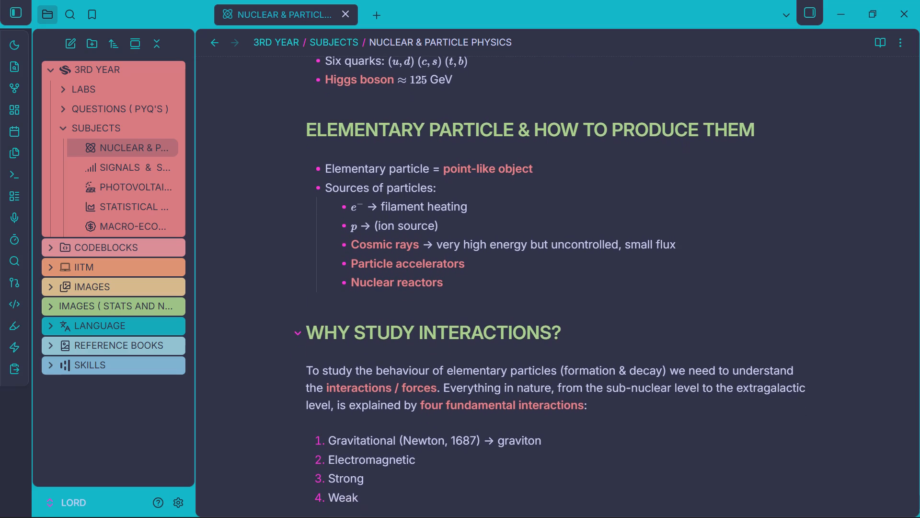
scroll(306, 337, down, 1)
click(317, 334)
scroll(317, 334, down, 2)
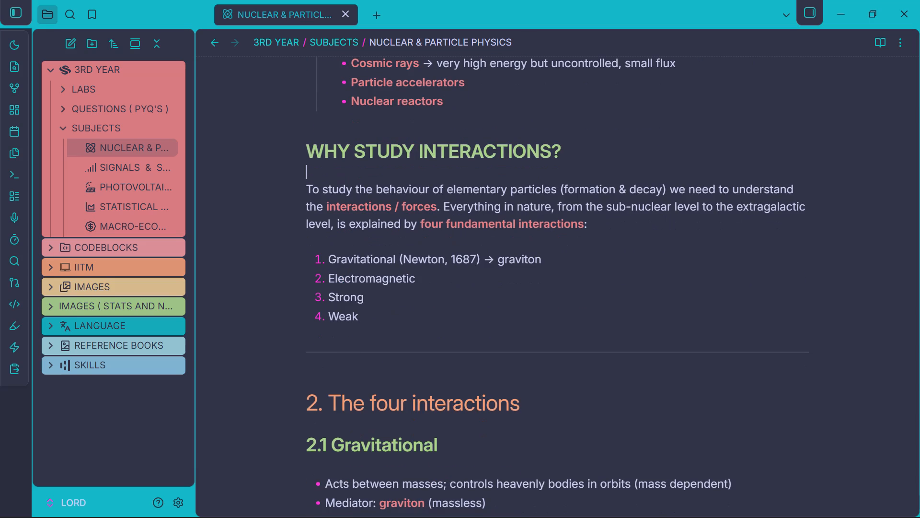
drag(309, 366, 306, 345)
key(BackSpace)
Reformat the heading "2. The four interactions" as bold uppercase without its number, reading "THE FOUR INTERACTIONS".
scroll(306, 345, up, 1)
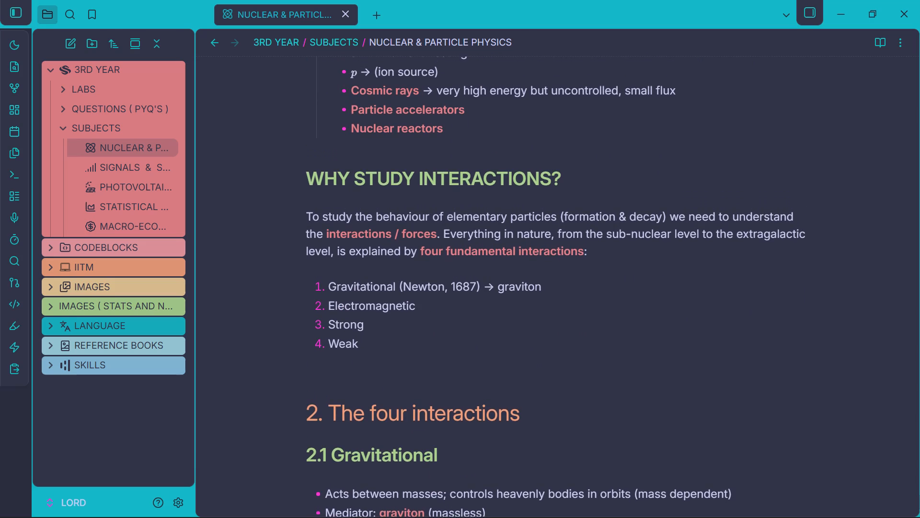
scroll(306, 345, up, 1)
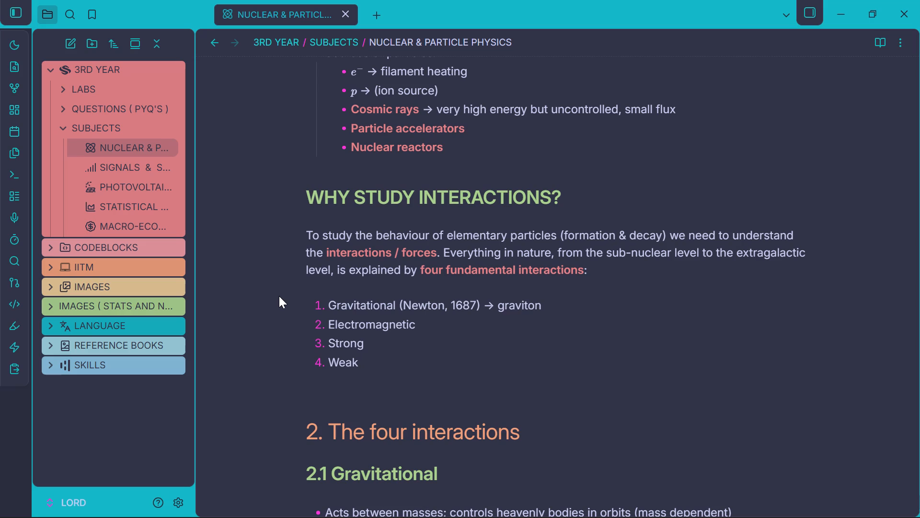
scroll(279, 296, down, 1)
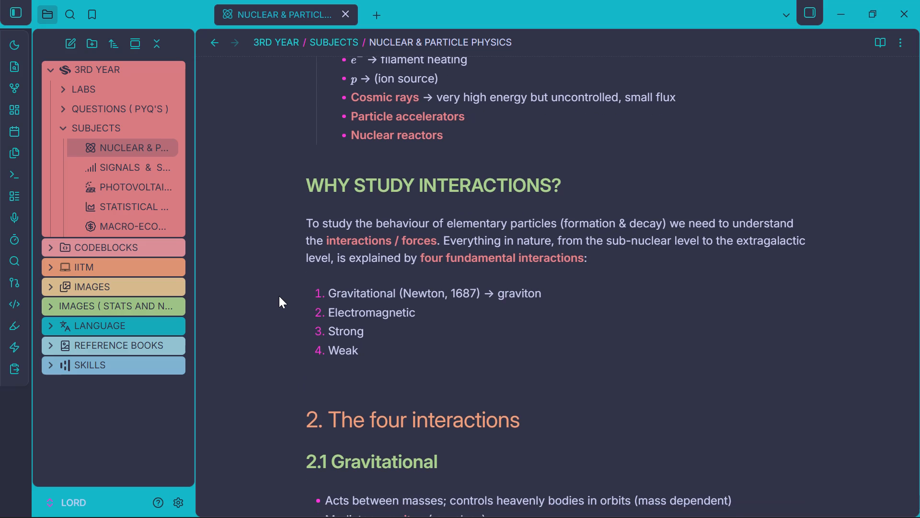
scroll(279, 296, down, 1)
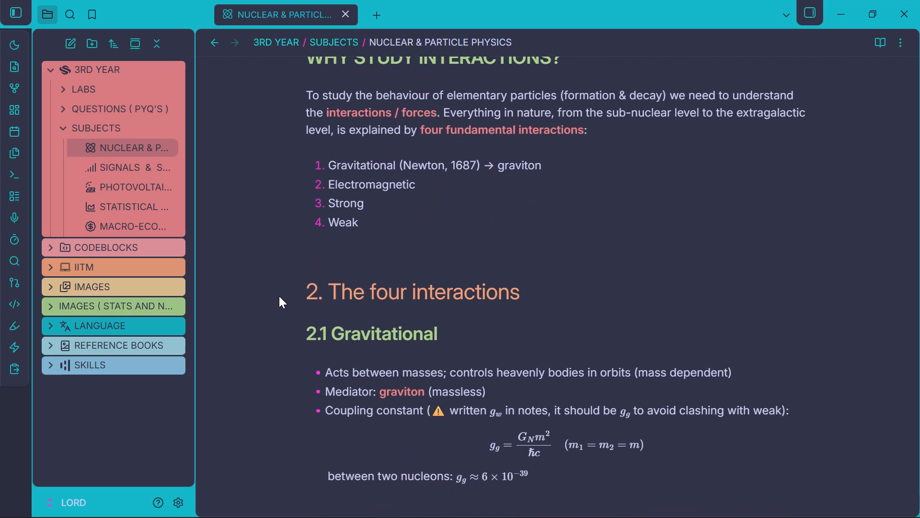
scroll(279, 296, down, 1)
drag(539, 251, 474, 249)
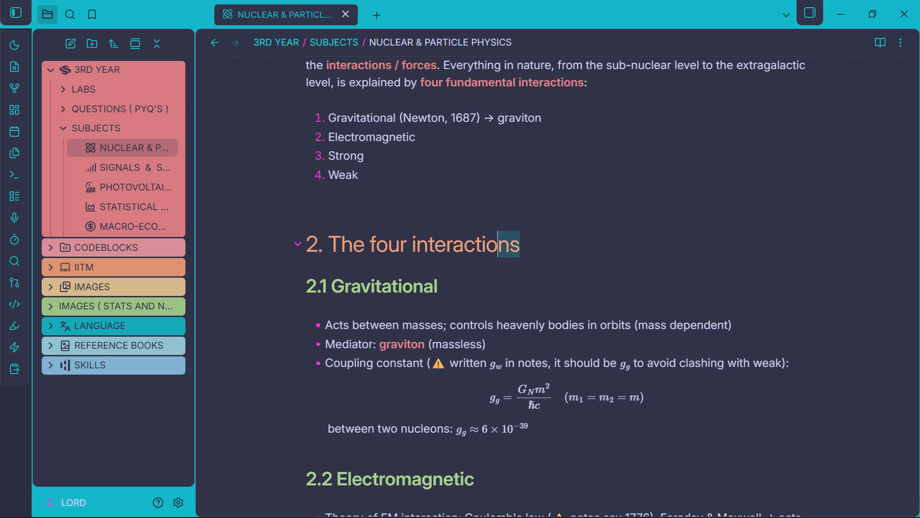
drag(474, 249, 325, 252)
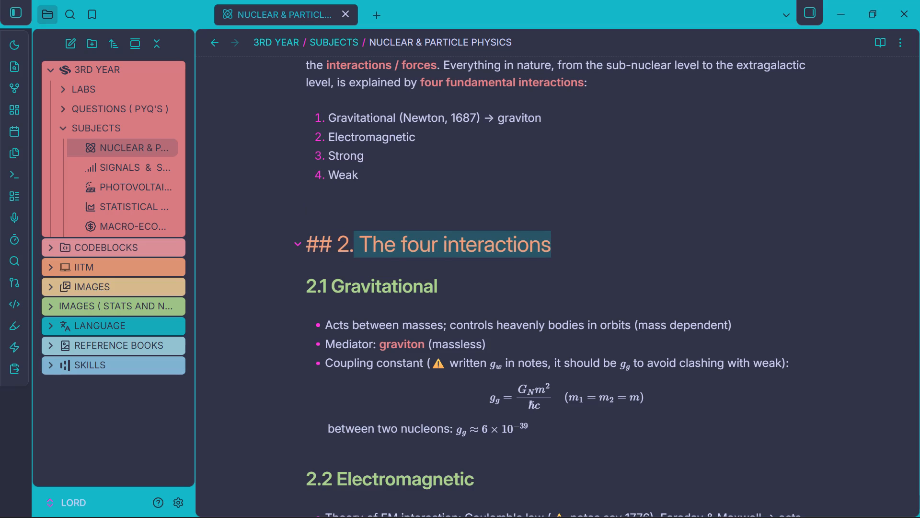
key(ctrl+alt+u)
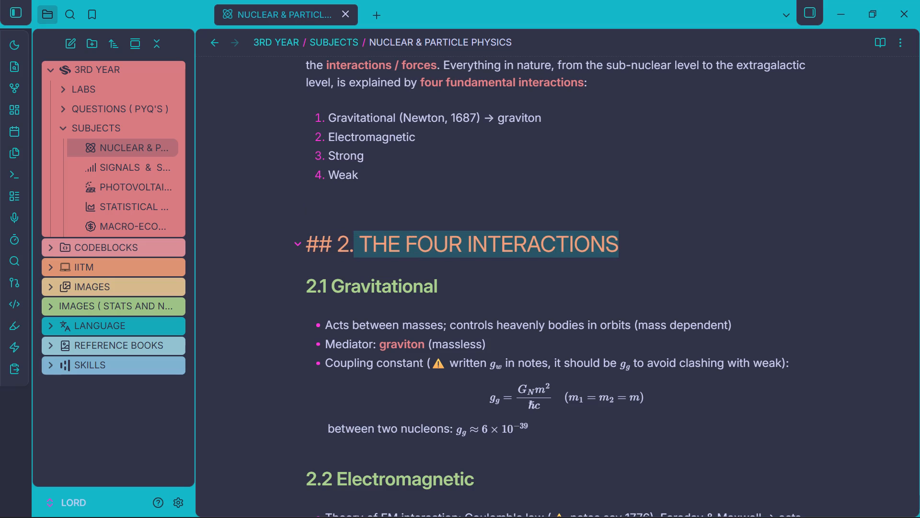
click(355, 248)
key(BackSpace)
key(BackSpace)
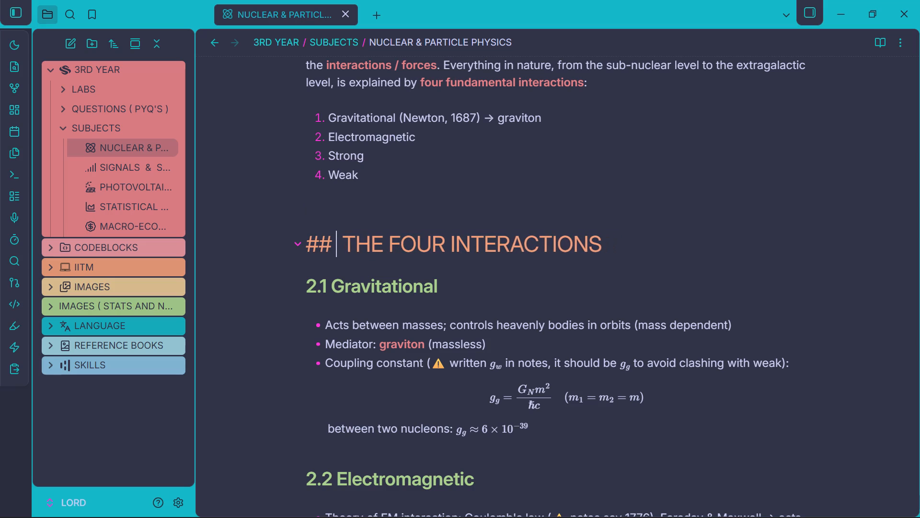
key(BackSpace)
drag(338, 247, 638, 234)
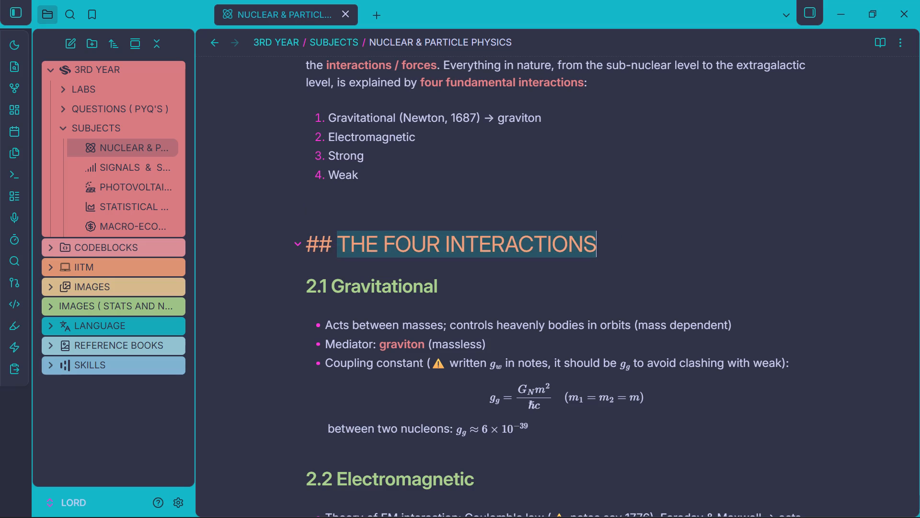
drag(638, 234, 637, 234)
key(ctrl+alt+u)
key(ctrl+b)
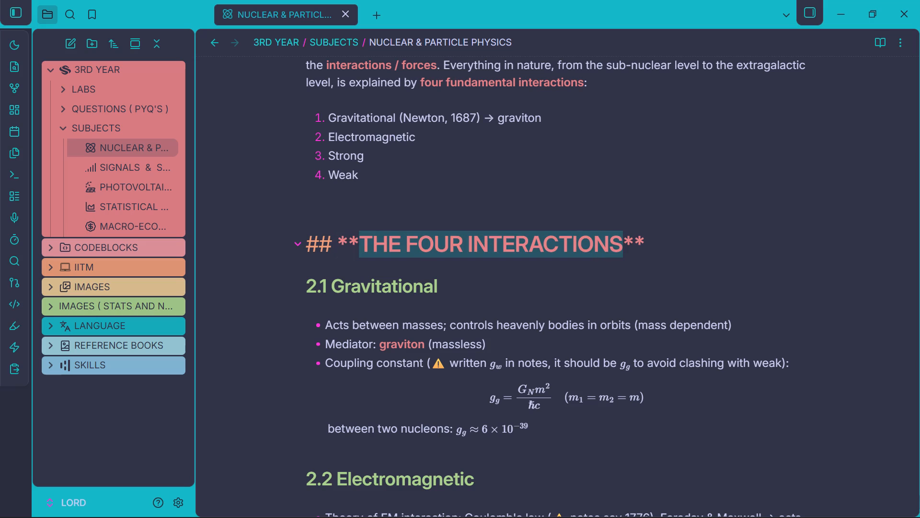
Remove the number from the "2.1 Gravitational" subheading and convert it to uppercase, reading "GRAVITATIONAL".
click(333, 288)
key(BackSpace)
key(BackSpace)
key(BackSpace)
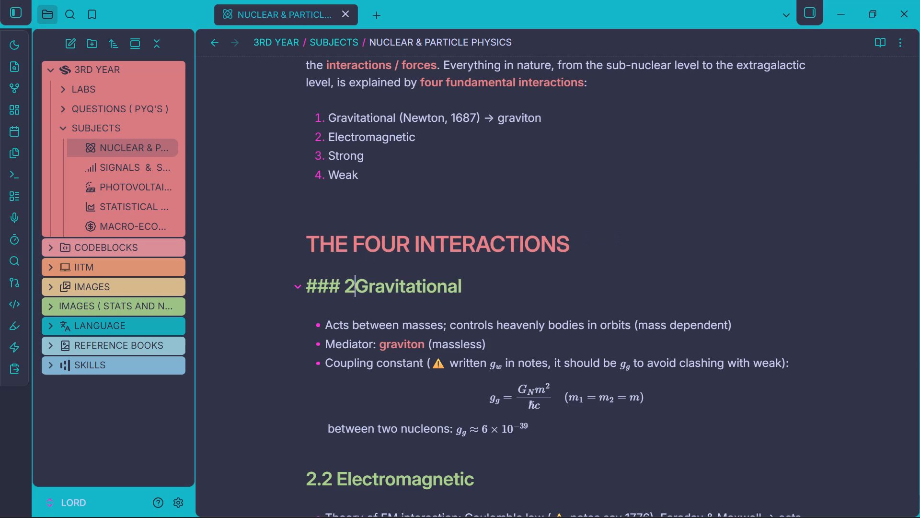
key(BackSpace)
drag(345, 288, 563, 308)
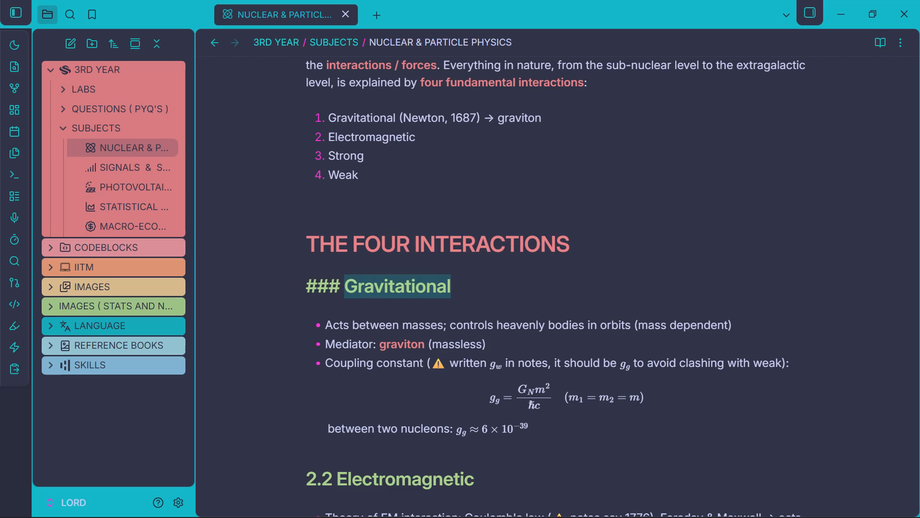
key(ctrl+alt+u)
scroll(563, 308, down, 1)
click(530, 289)
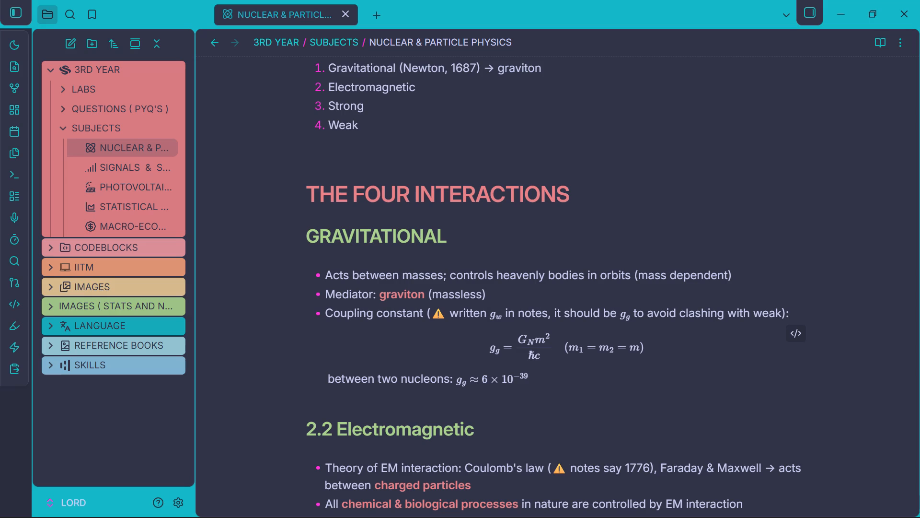
Delete the parenthetical warning about g_w versus g_g from the gravitational coupling constant bullet, keeping the colon.
click(431, 313)
drag(426, 314, 783, 316)
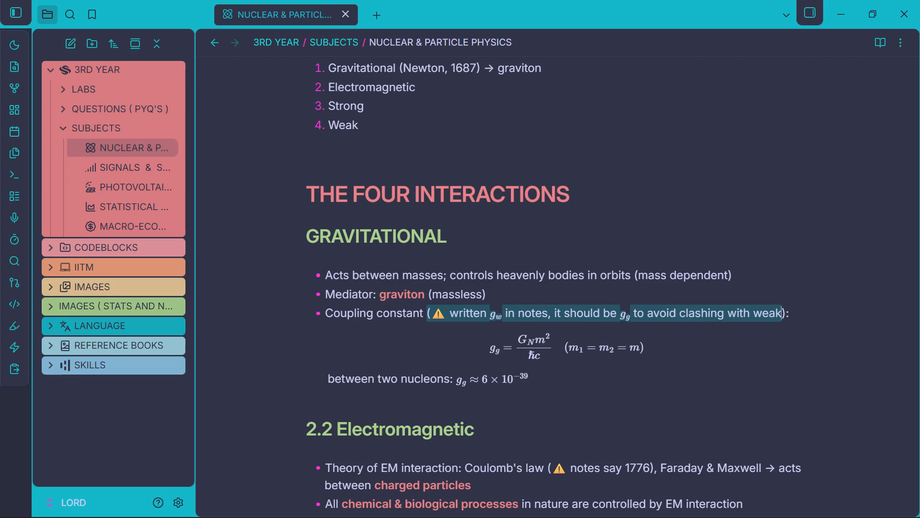
drag(783, 316, 785, 316)
drag(785, 316, 782, 316)
key(BackSpace)
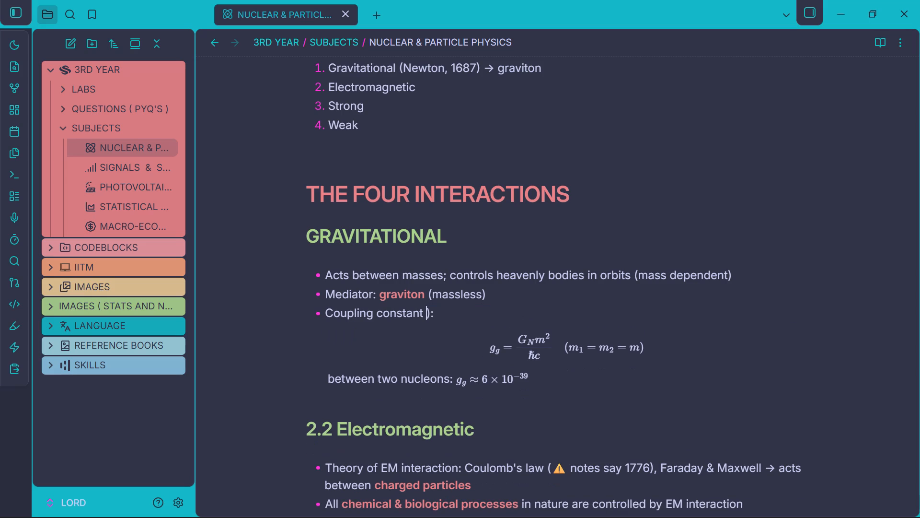
click(428, 313)
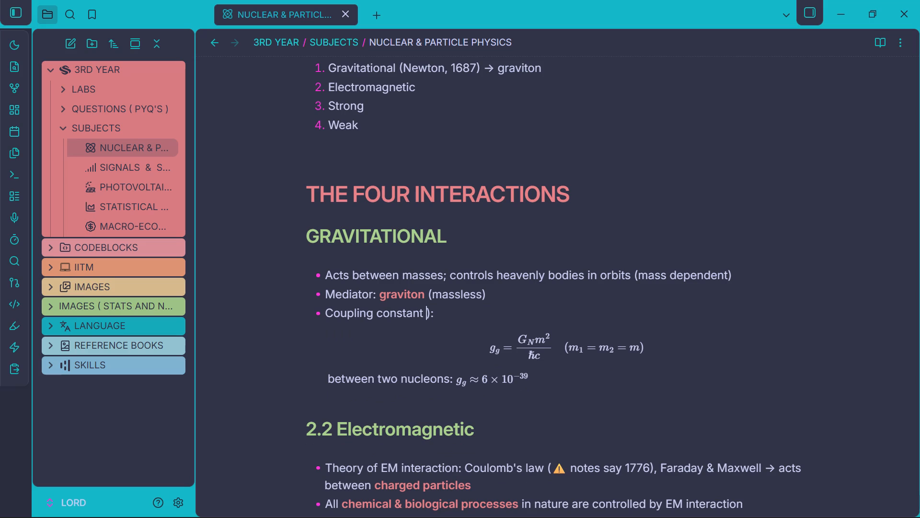
click(430, 313)
key(BackSpace)
Switch to YouTube and look through the list of recent notifications.
click(407, 510)
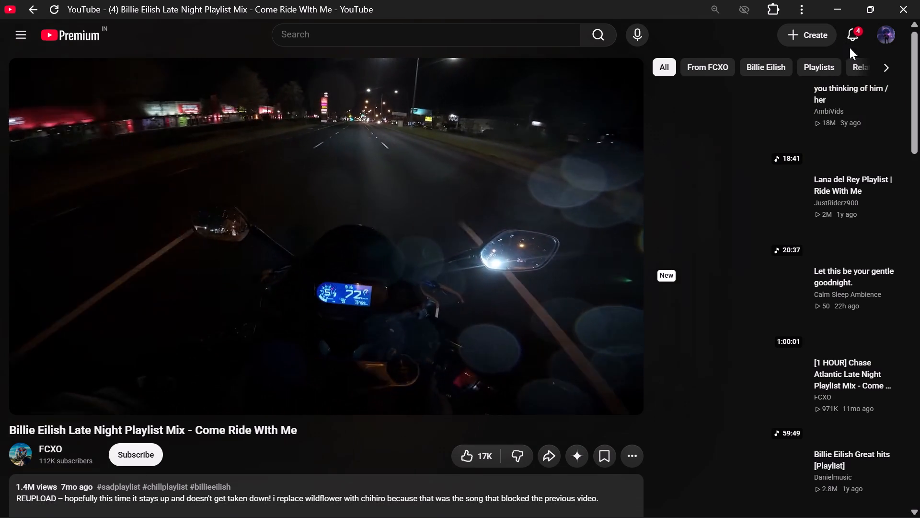
click(853, 41)
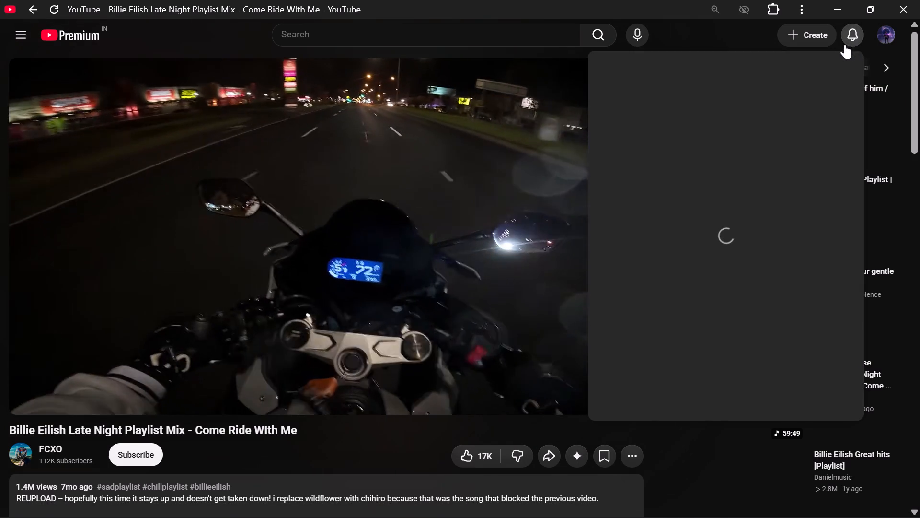
click(853, 35)
click(853, 35)
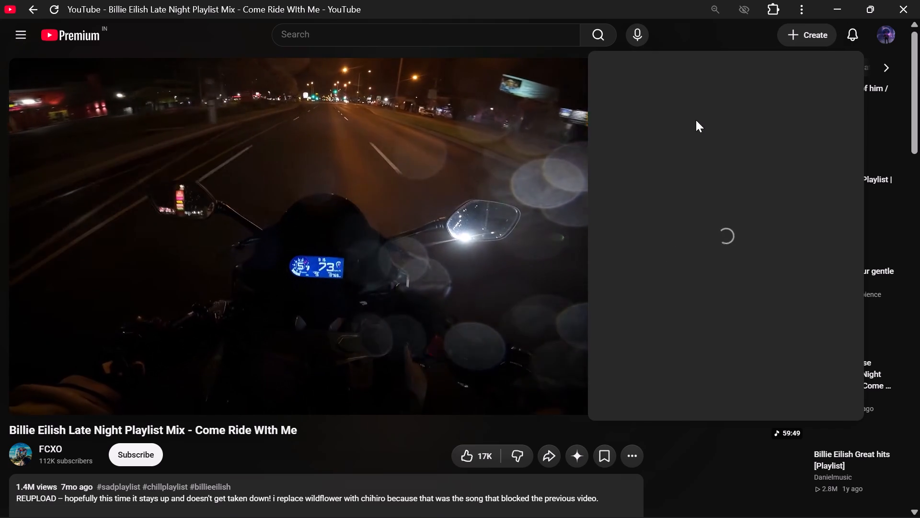
scroll(687, 134, down, 2)
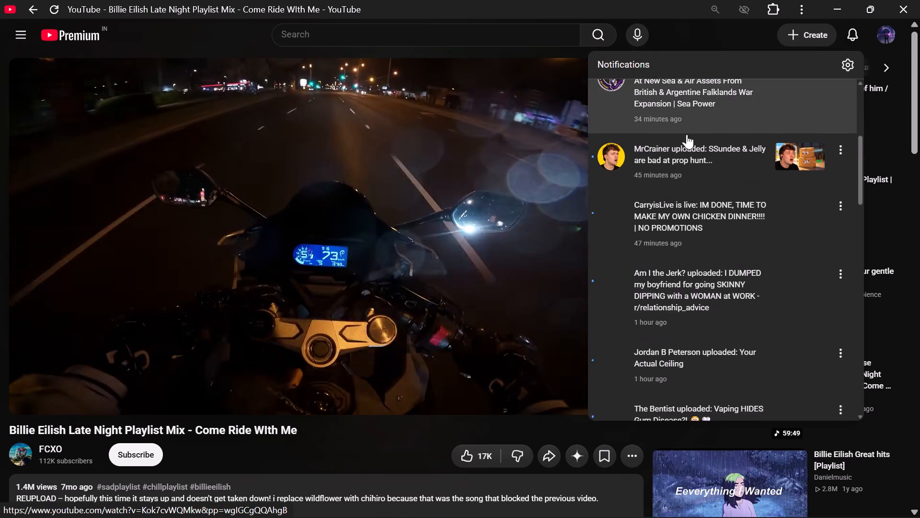
scroll(687, 134, down, 3)
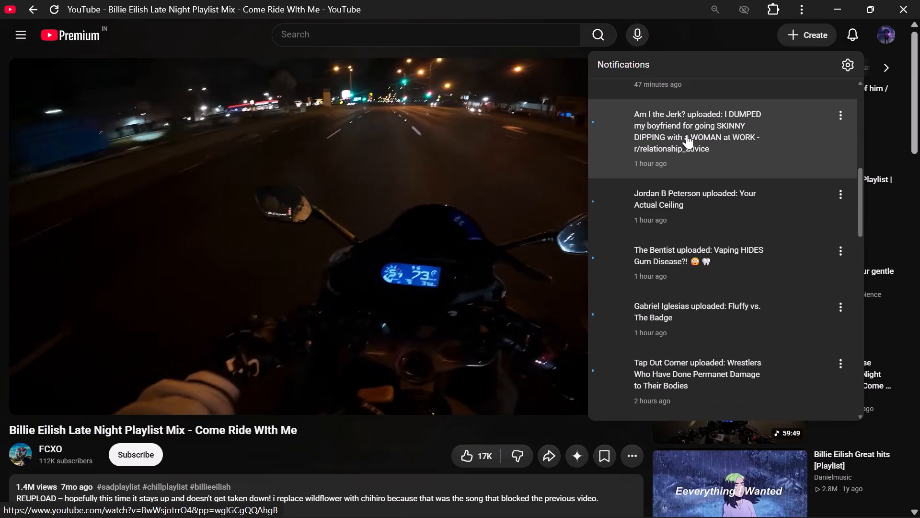
scroll(687, 134, down, 2)
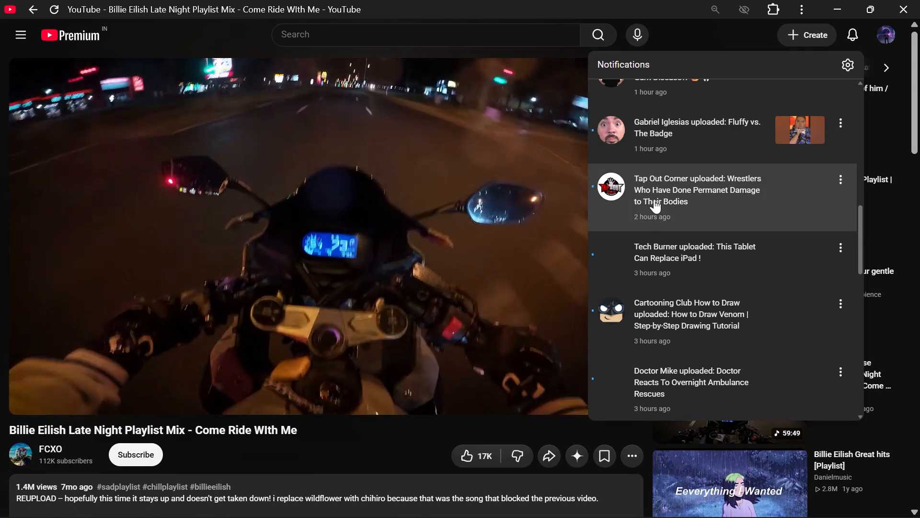
scroll(654, 199, down, 3)
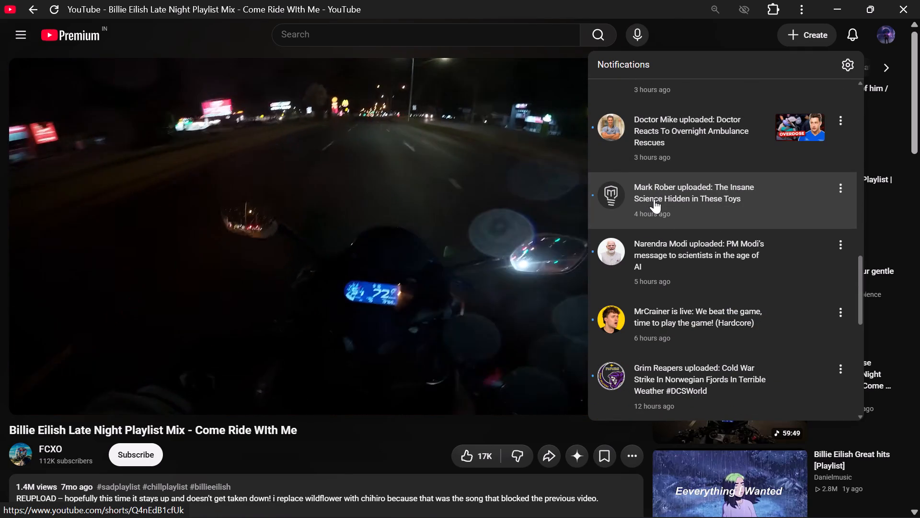
scroll(654, 199, down, 2)
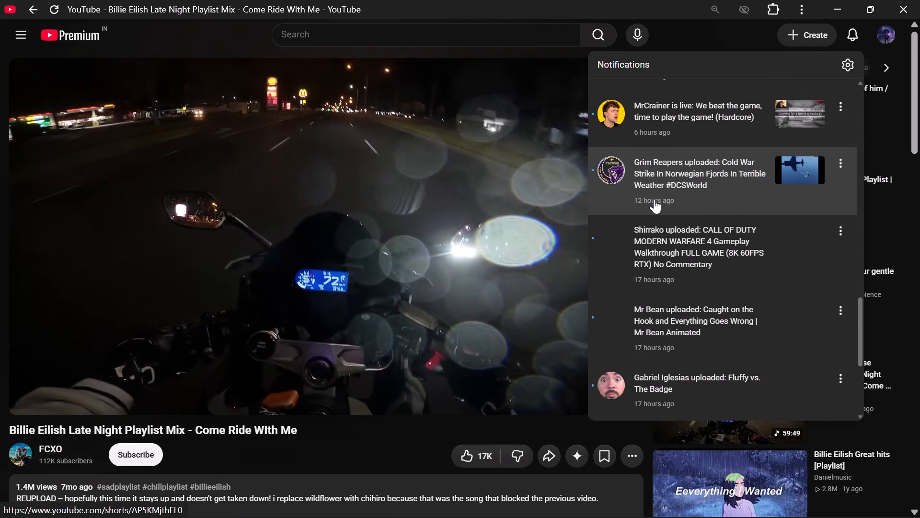
scroll(654, 199, down, 4)
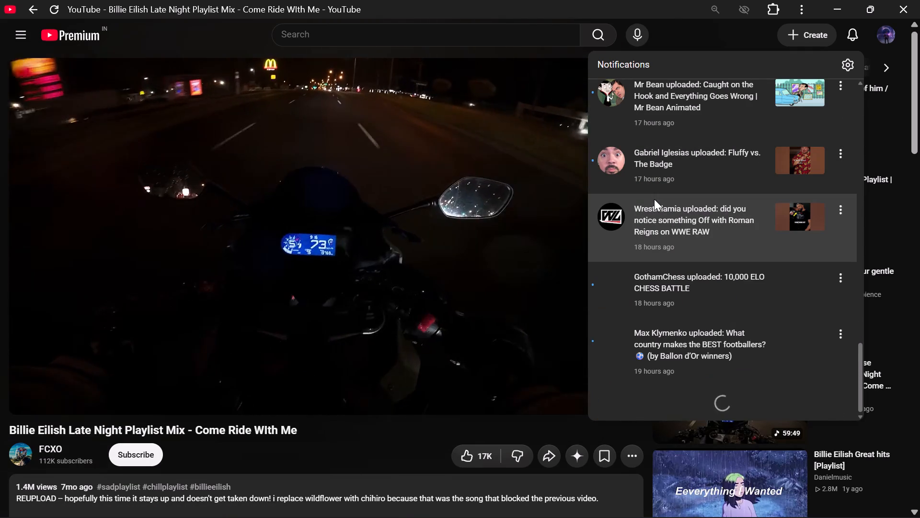
scroll(654, 199, down, 2)
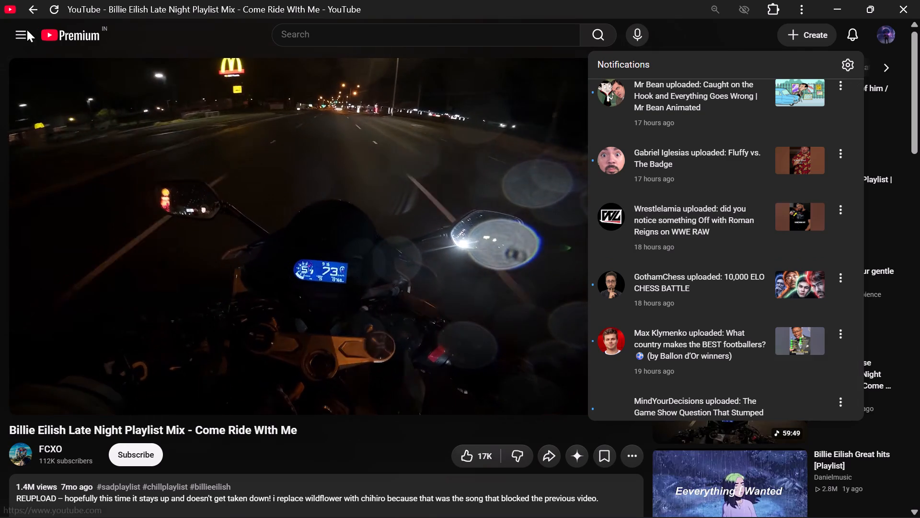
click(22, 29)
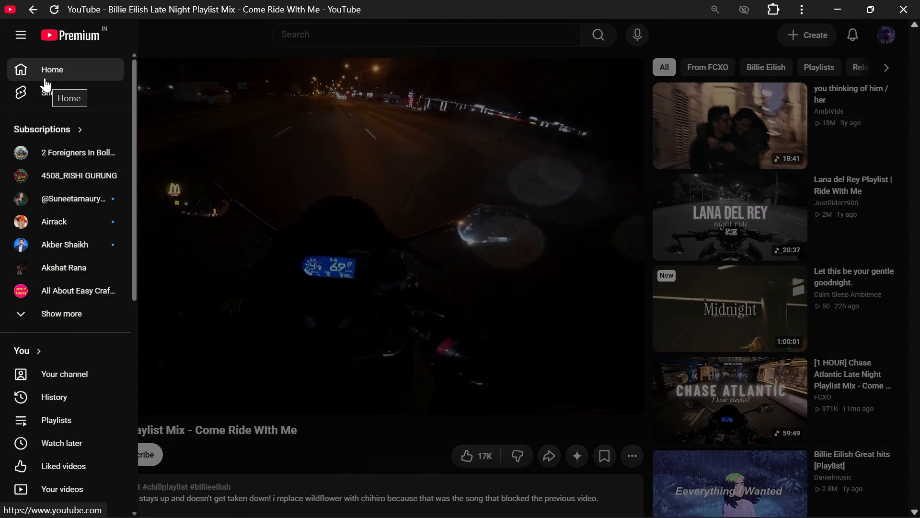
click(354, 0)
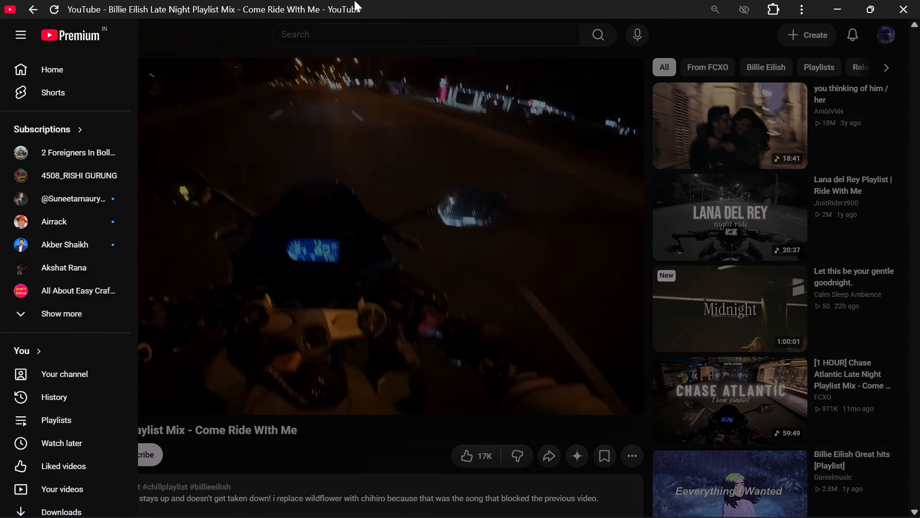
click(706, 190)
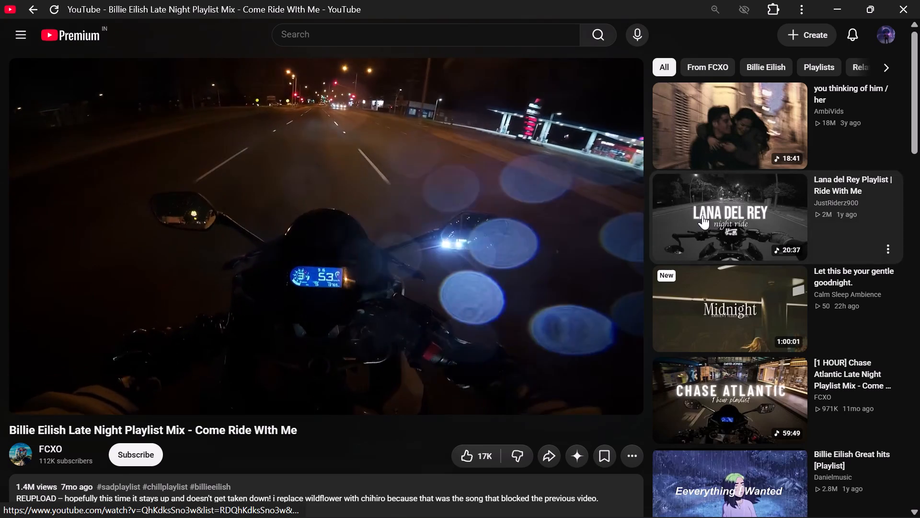
Browse the recommended videos, start the "Best of Eminem - Best Playlist Rap Hiphop 2026" video and return to the Obsidian note.
scroll(698, 355, down, 3)
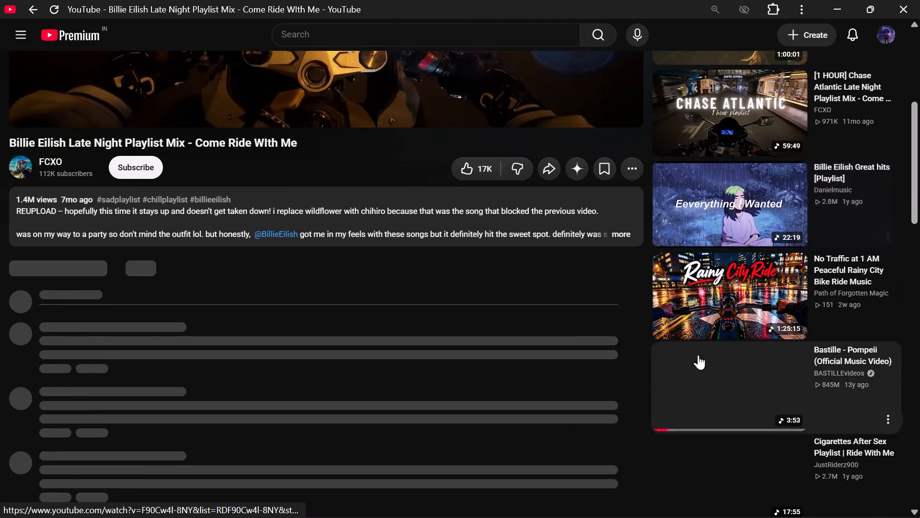
scroll(698, 355, up, 5)
scroll(757, 384, down, 3)
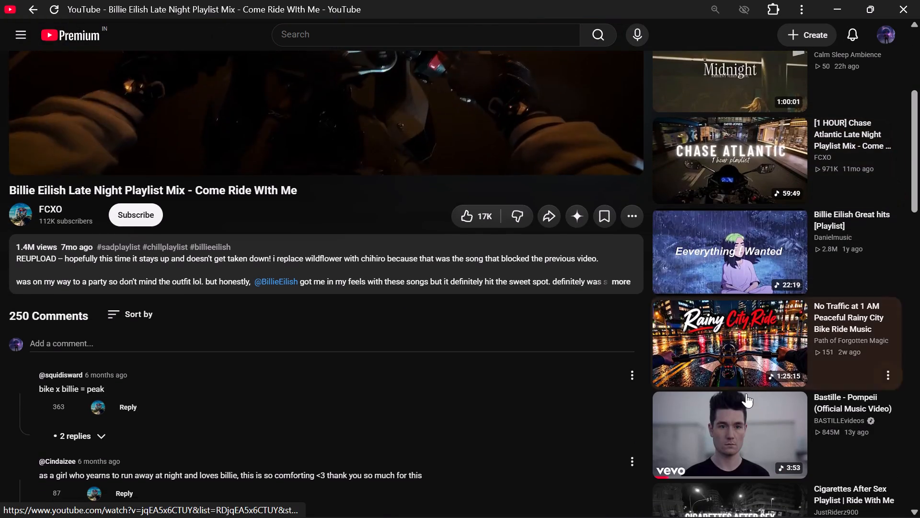
scroll(710, 420, down, 4)
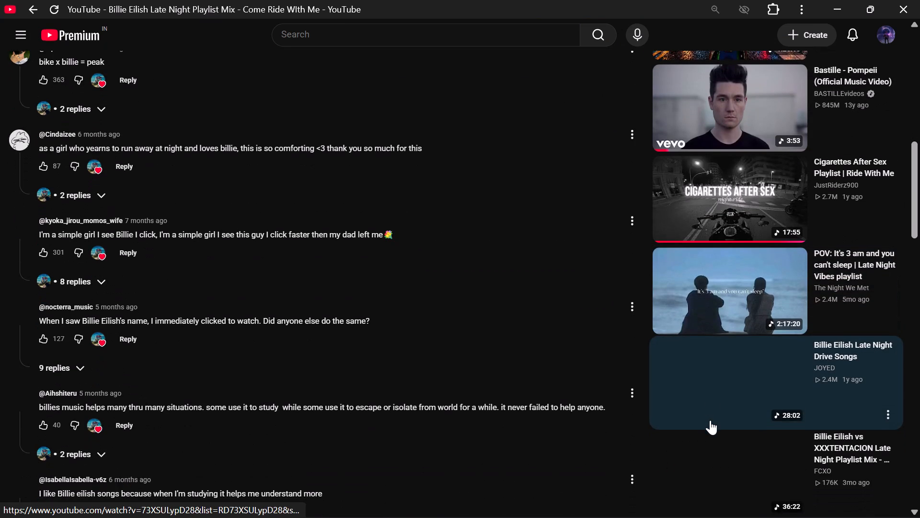
scroll(710, 420, down, 1)
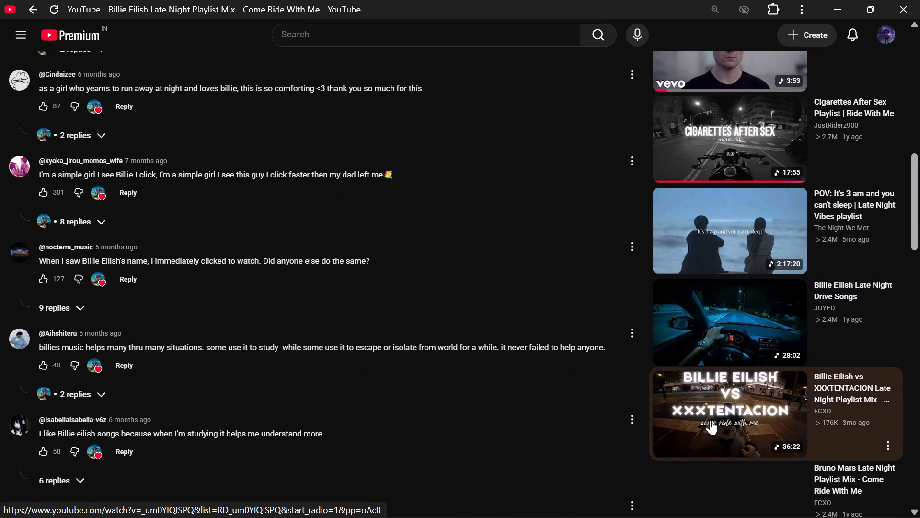
scroll(710, 420, down, 2)
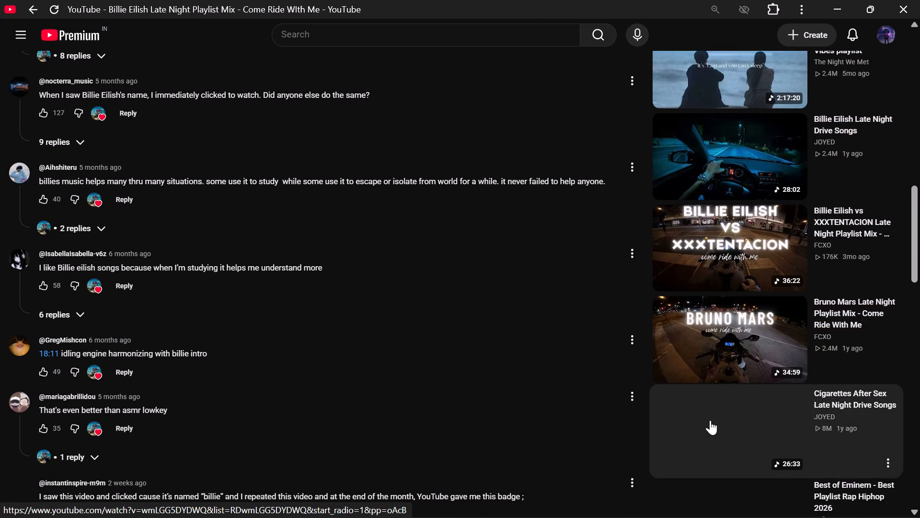
scroll(710, 420, down, 1)
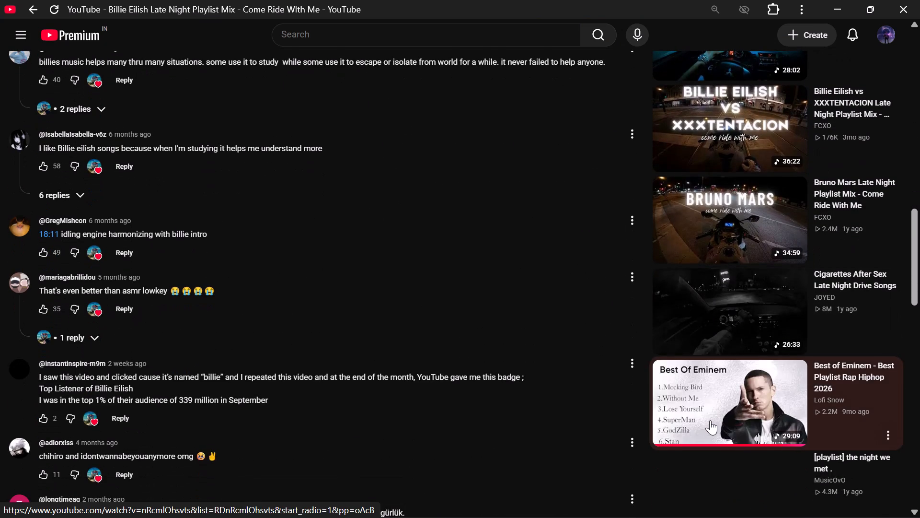
scroll(710, 420, down, 2)
click(700, 330)
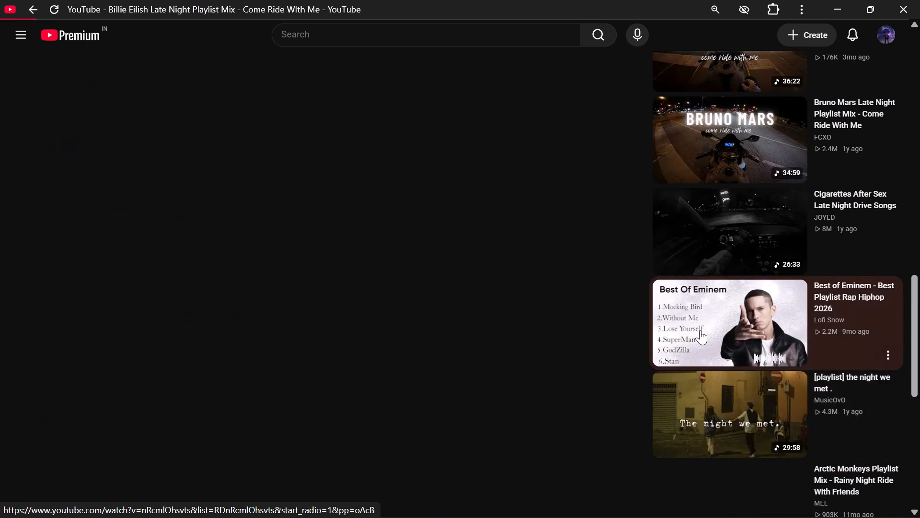
click(841, 4)
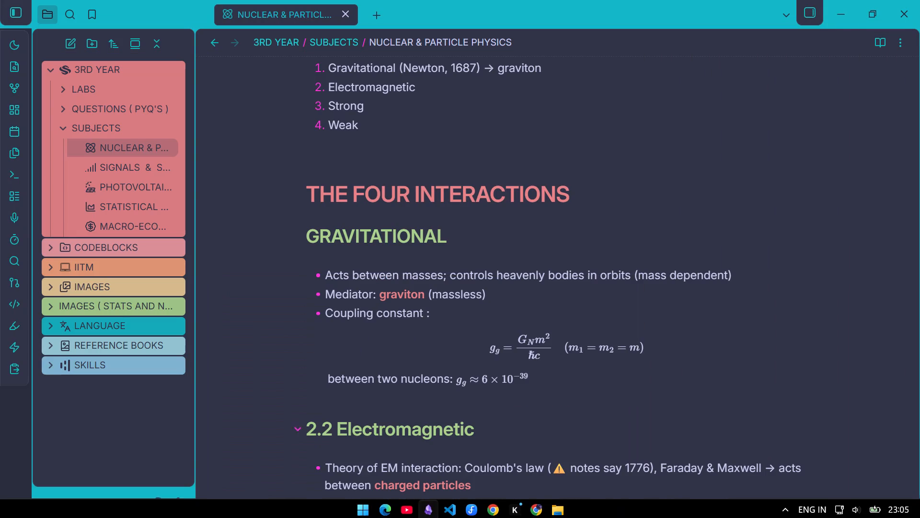
Remove the number from the "2.2 Electromagnetic" subheading and convert it to uppercase, reading "ELECTROMAGNETIC".
scroll(604, 375, down, 1)
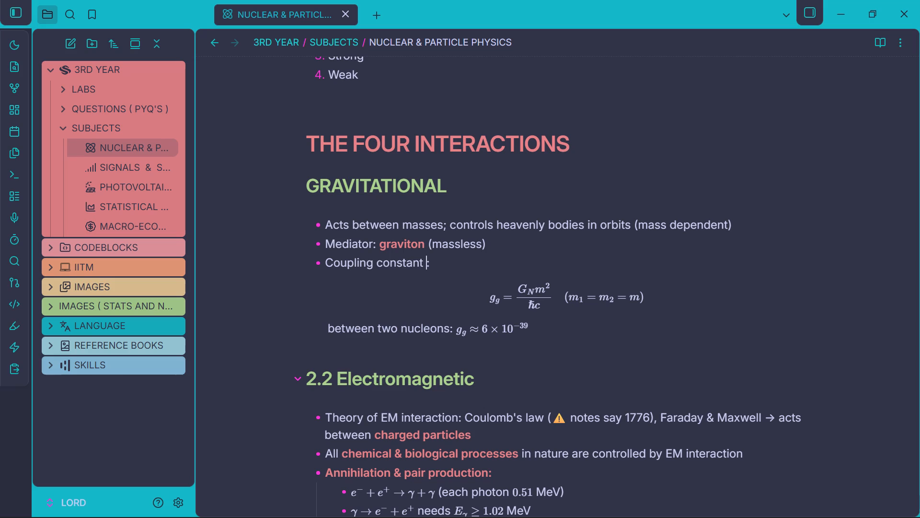
scroll(590, 360, down, 1)
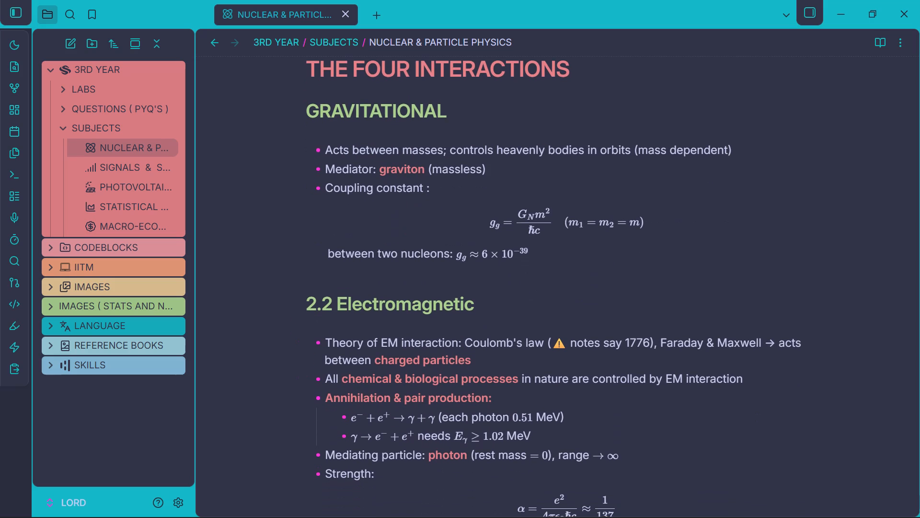
click(332, 314)
key(BackSpace)
key(BackSpace)
key(BackSpace)
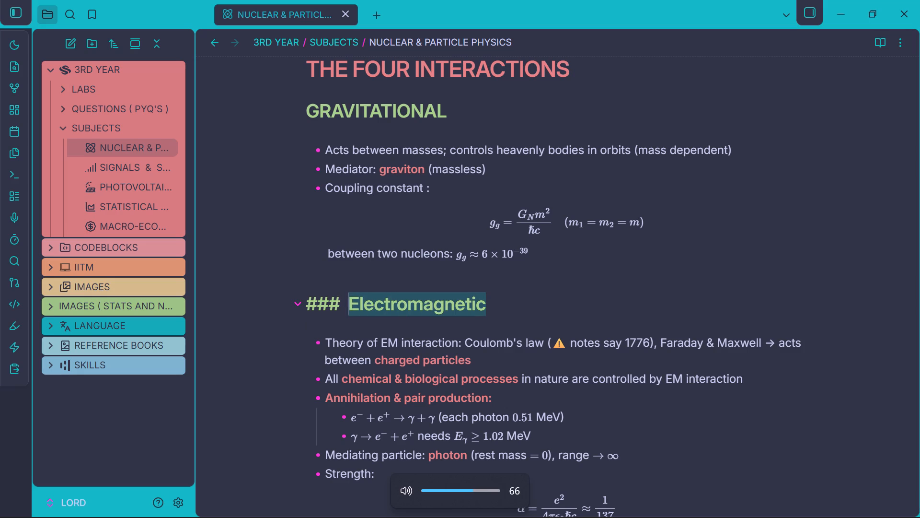
key(ctrl+alt+u)
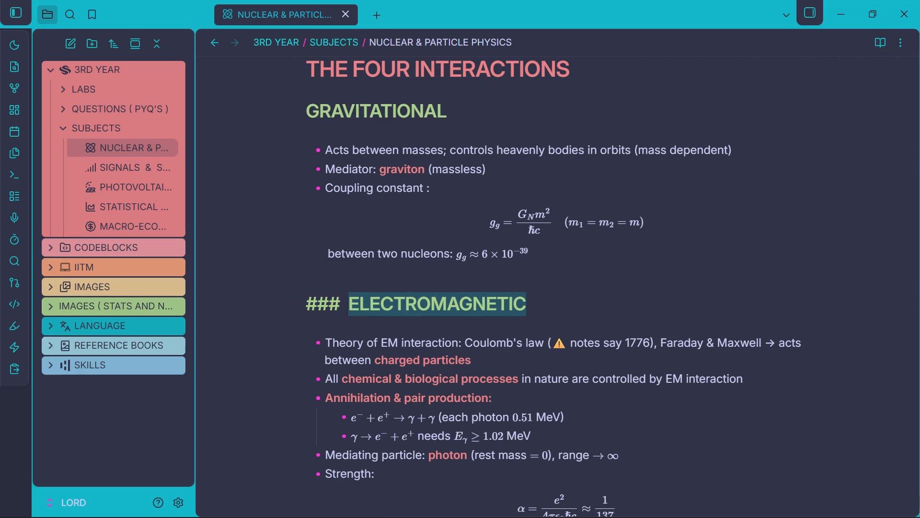
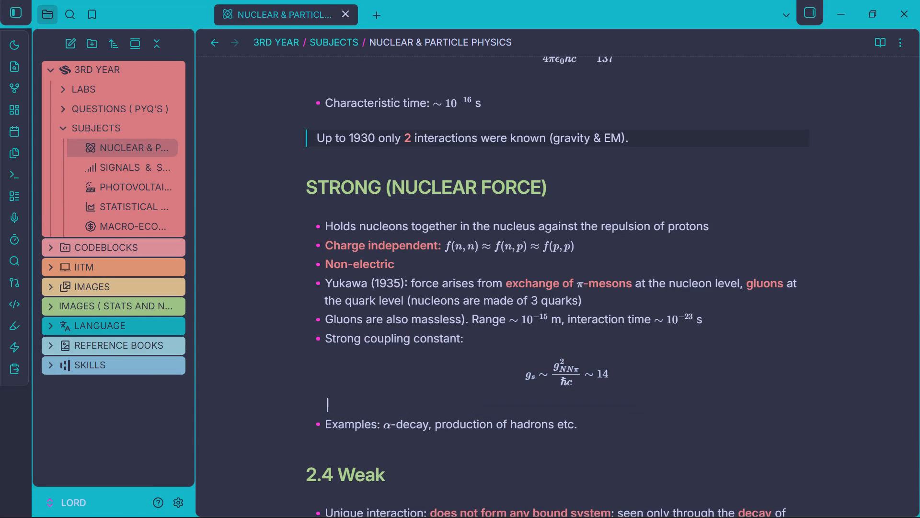
key(BackSpace)
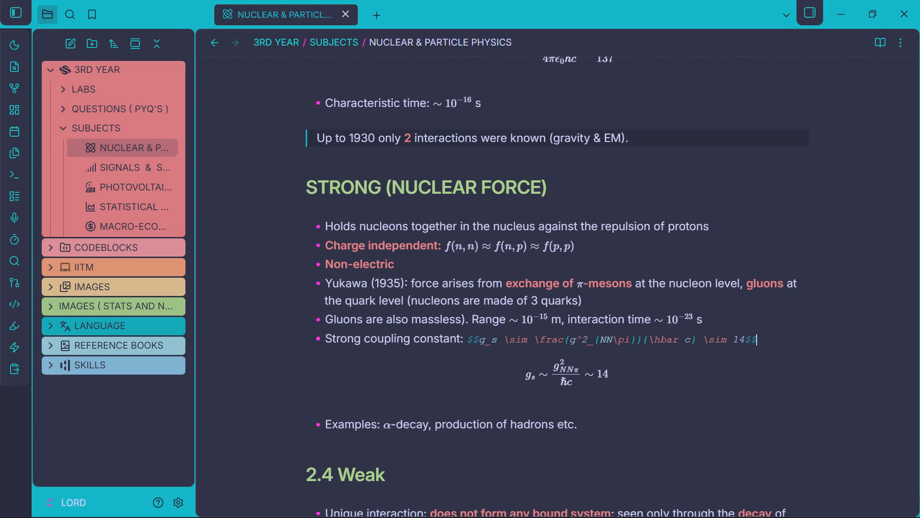
Remove the number 2.4 from the Weak heading and change its text to uppercase WEAK.
click(322, 453)
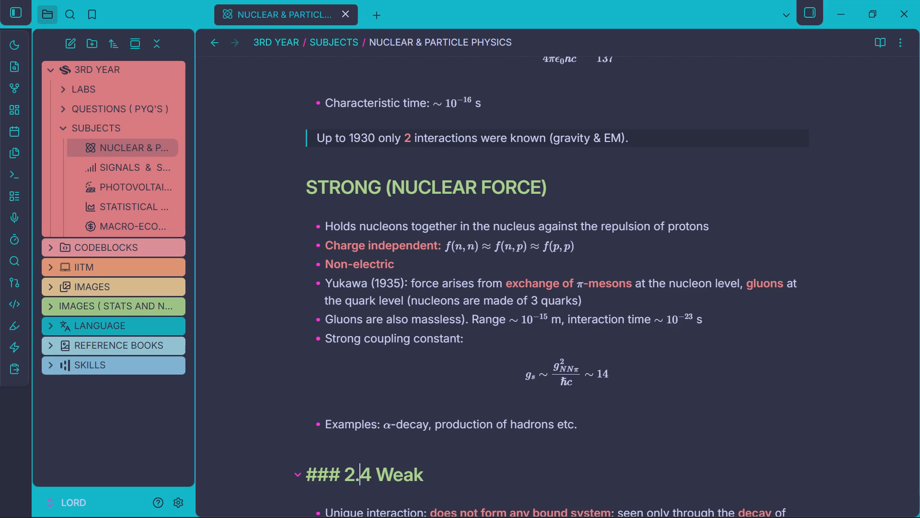
drag(372, 471, 351, 474)
key(BackSpace)
key(BackSpace)
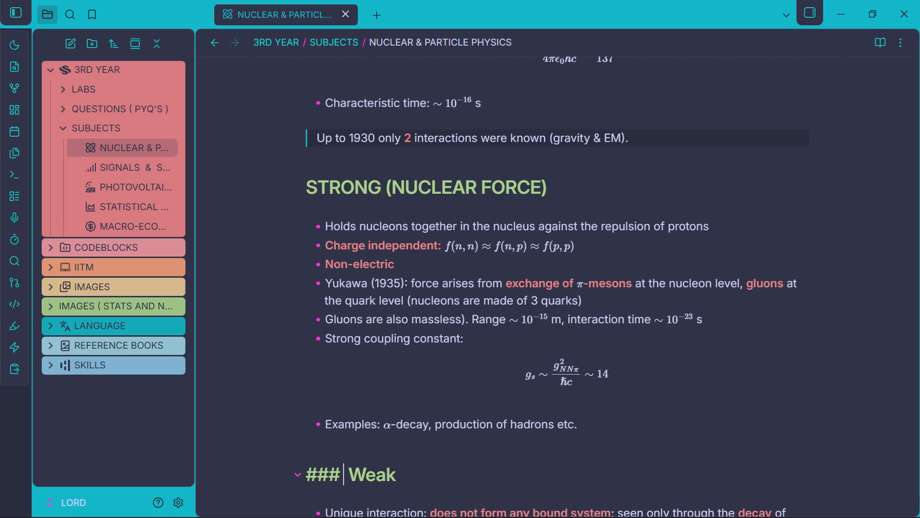
drag(407, 473, 355, 481)
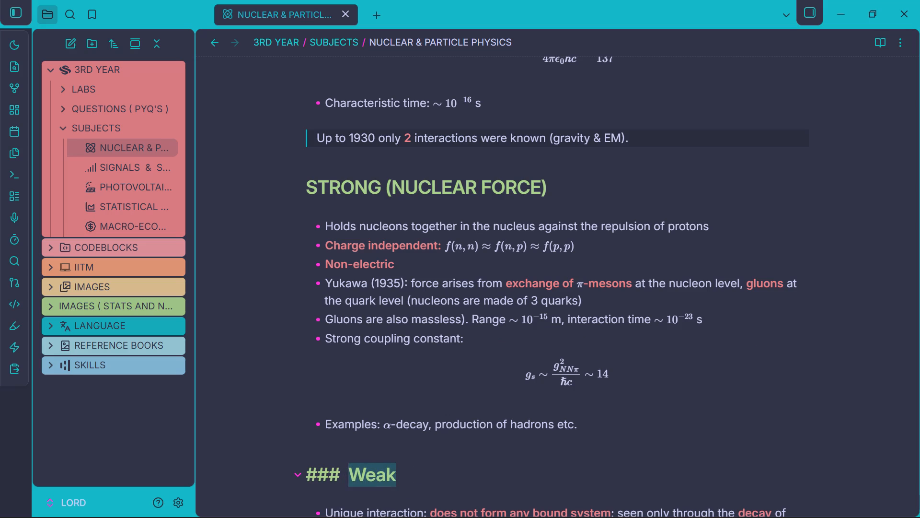
key(ctrl+alt+u)
scroll(355, 481, down, 1)
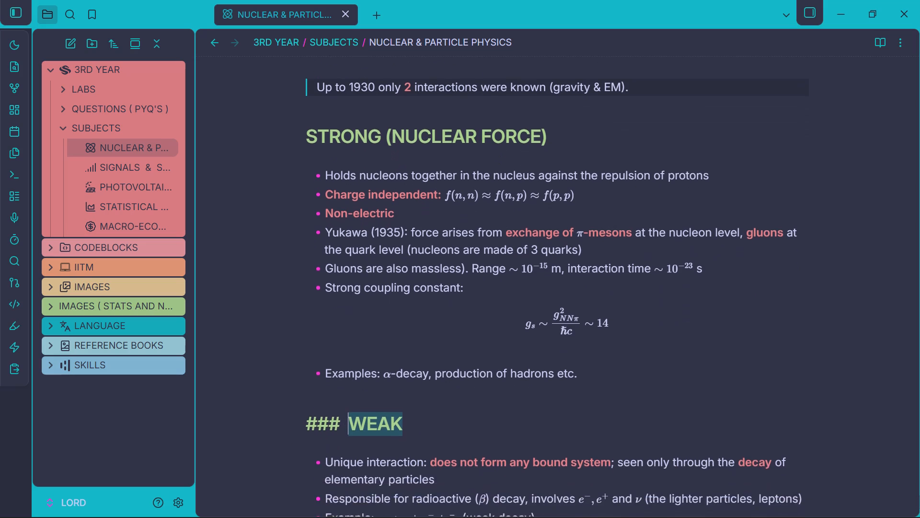
scroll(355, 481, down, 1)
click(356, 371)
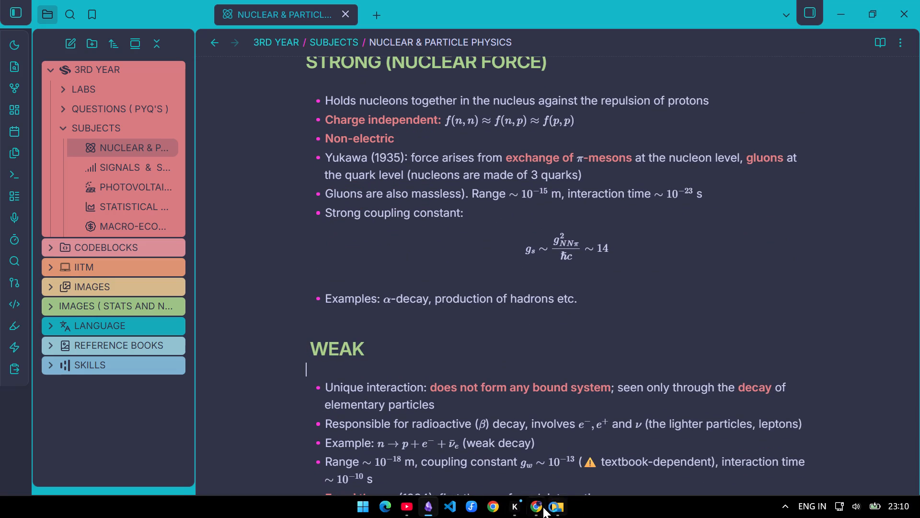
In the Google AI conversation in Chrome, read the answer on whether the strong coupling constant statement is right.
click(542, 507)
click(295, 0)
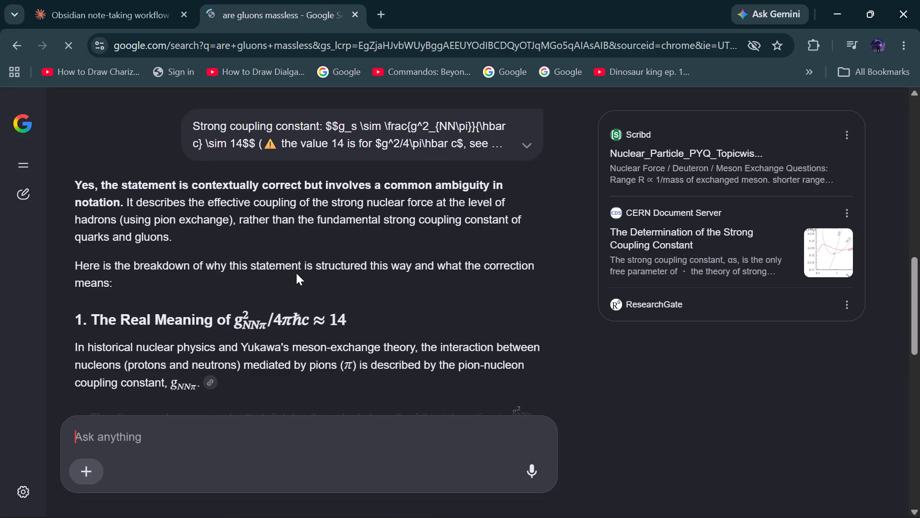
scroll(296, 273, down, 4)
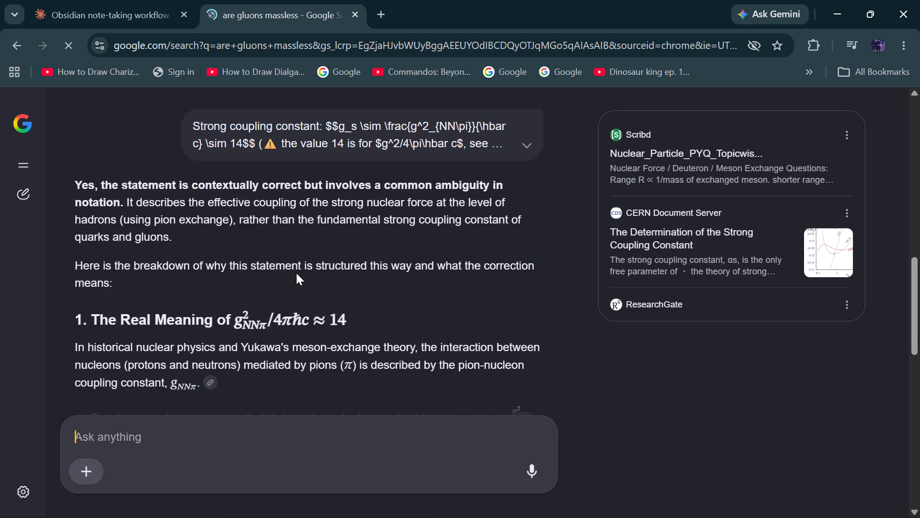
scroll(296, 273, down, 5)
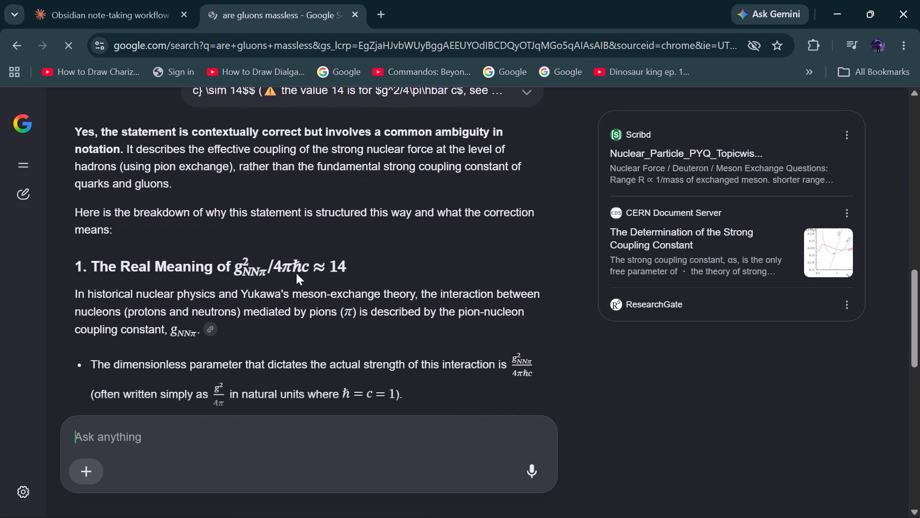
scroll(296, 273, down, 3)
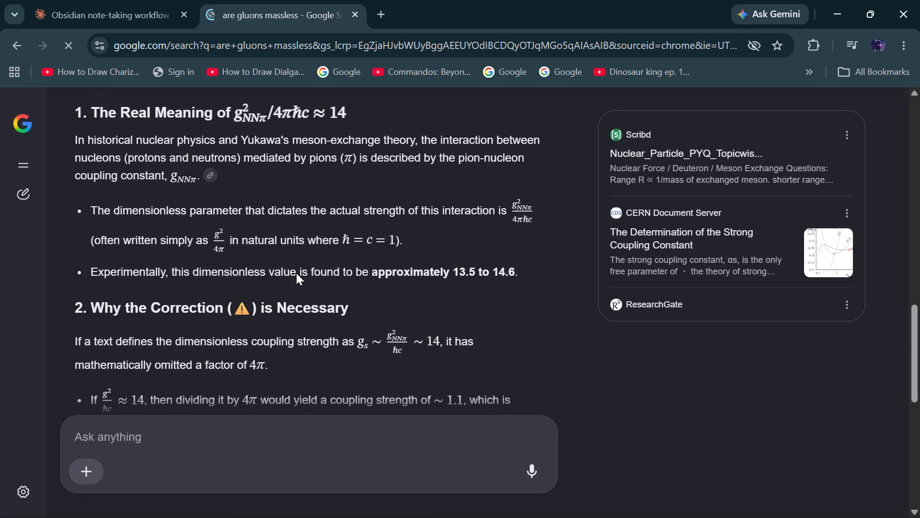
scroll(296, 273, down, 2)
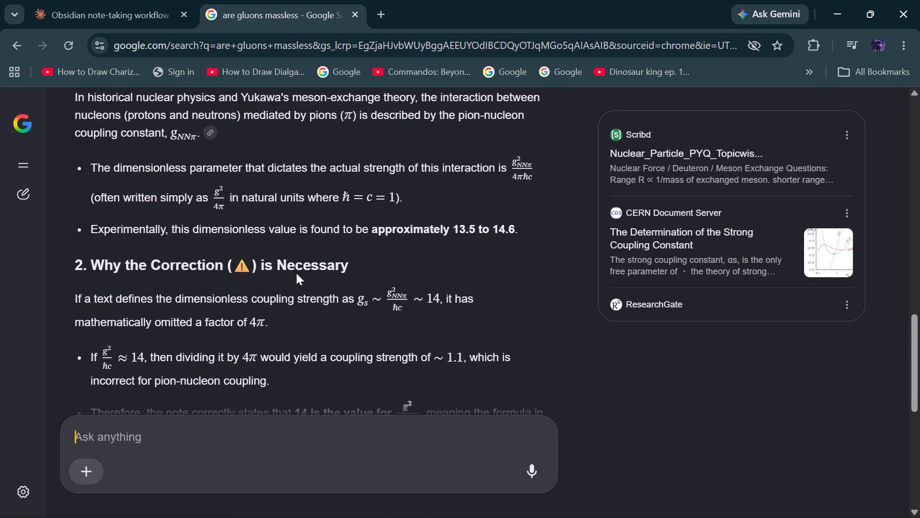
scroll(296, 273, down, 2)
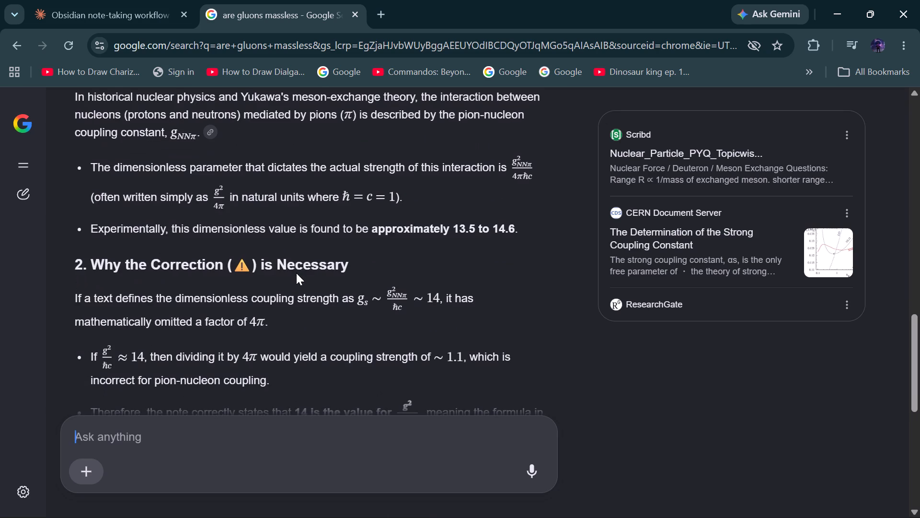
scroll(296, 273, down, 2)
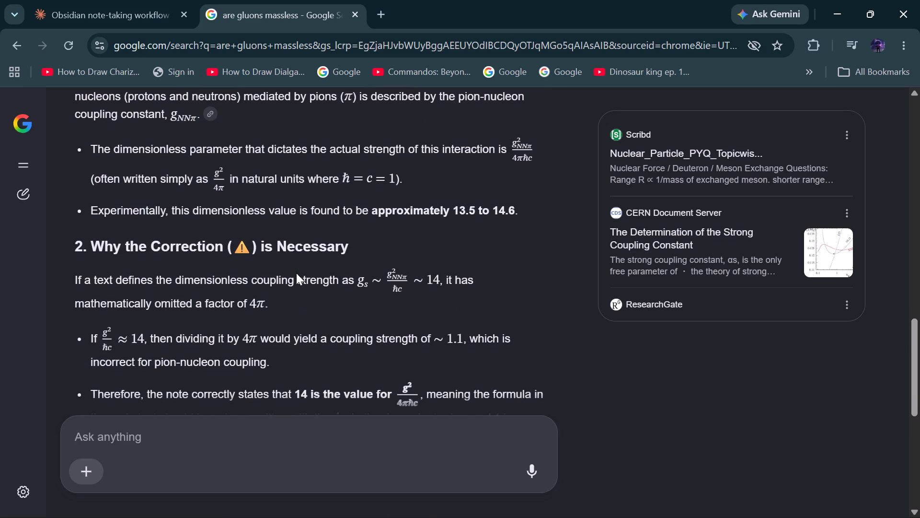
scroll(296, 273, down, 3)
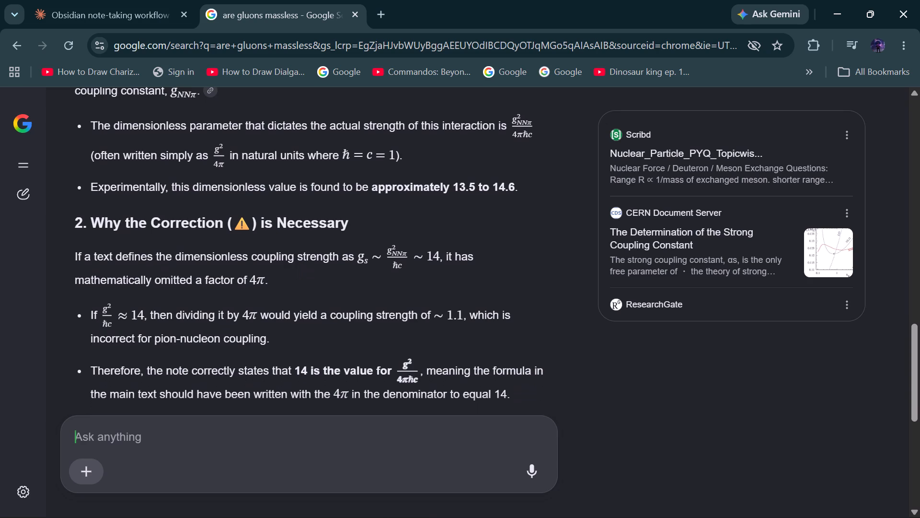
scroll(296, 273, down, 2)
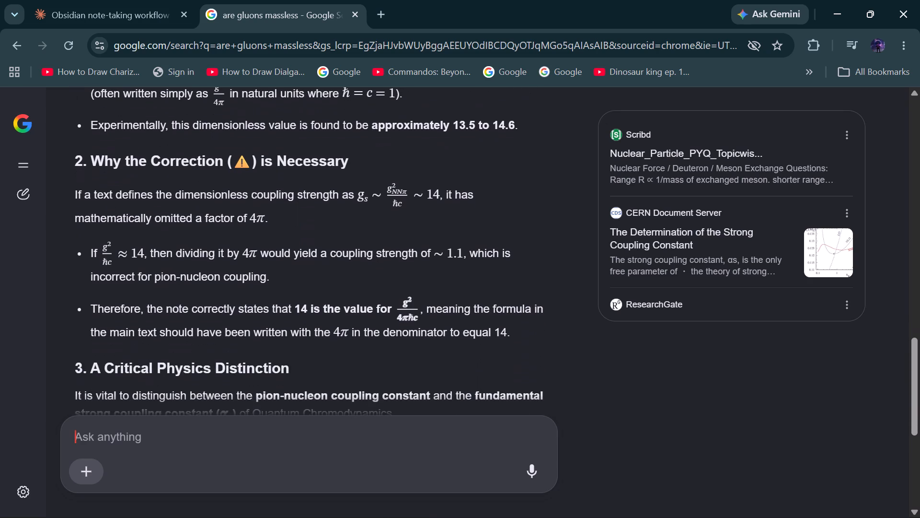
scroll(296, 273, down, 2)
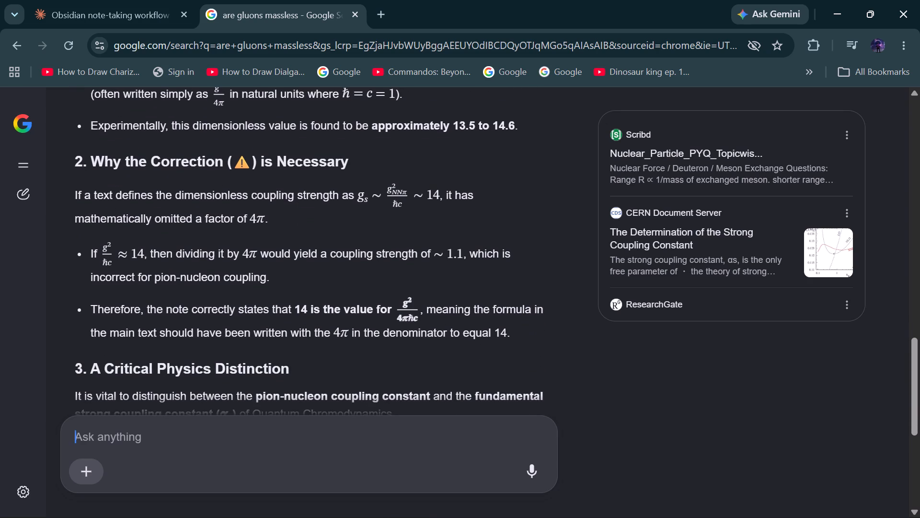
scroll(296, 273, down, 2)
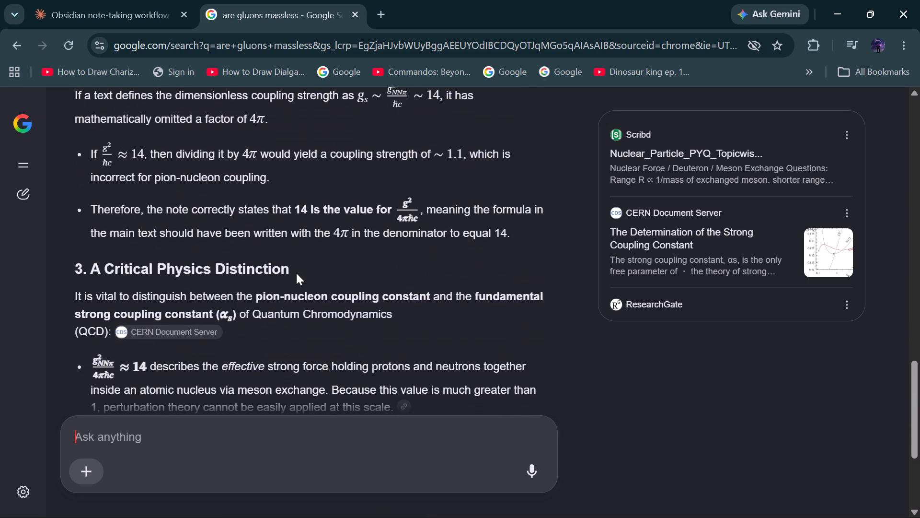
scroll(296, 273, down, 3)
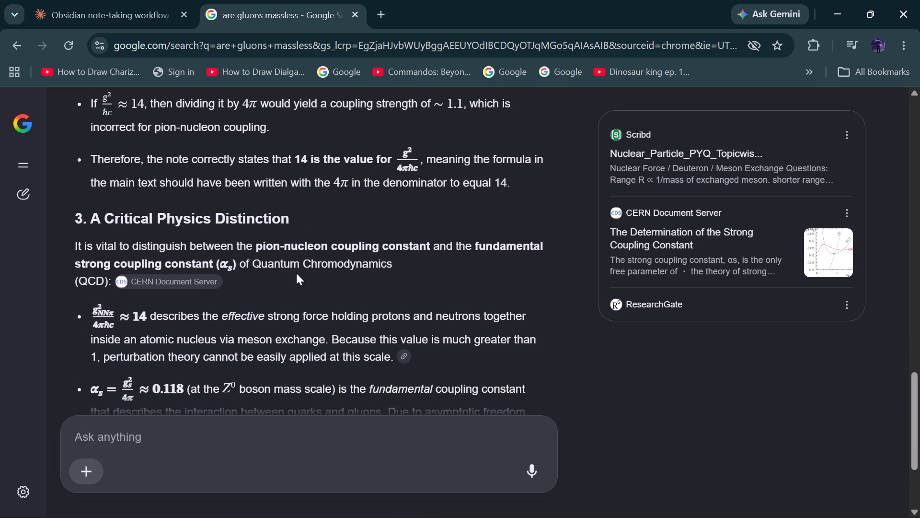
scroll(296, 273, down, 3)
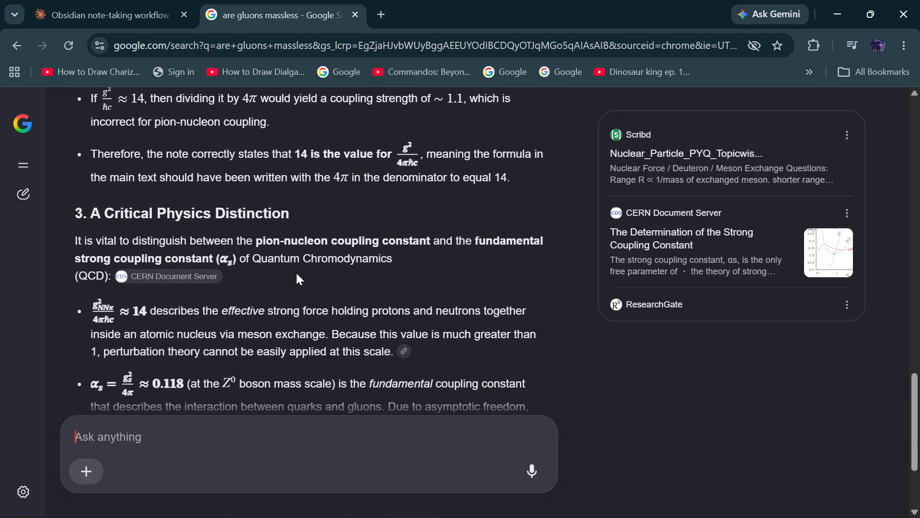
scroll(296, 273, down, 3)
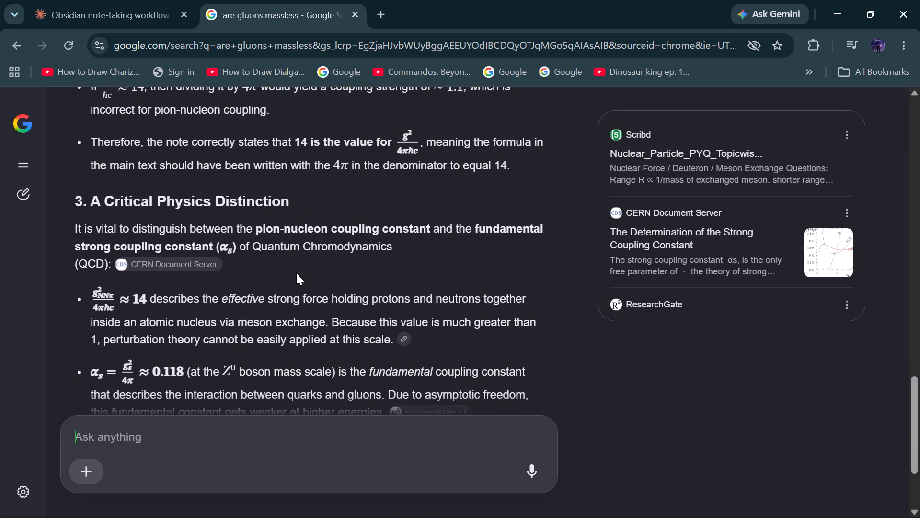
scroll(296, 273, down, 2)
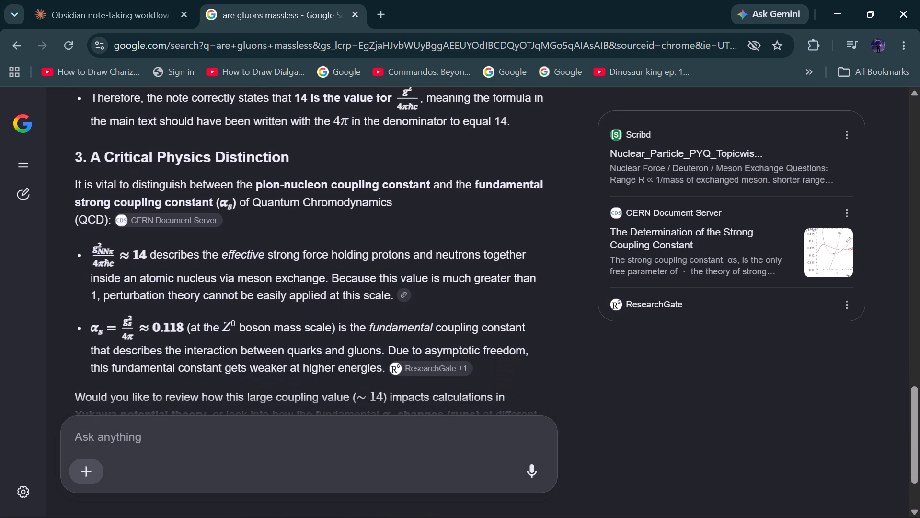
scroll(296, 273, down, 2)
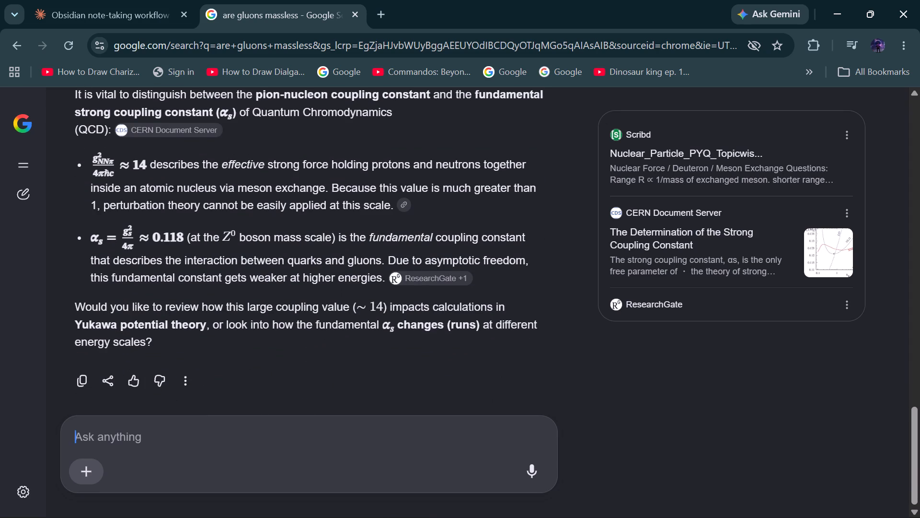
Ask the Google AI the follow-up question "what is the value then of the relation i wrote".
click(225, 441)
text(what is the)
key(space)
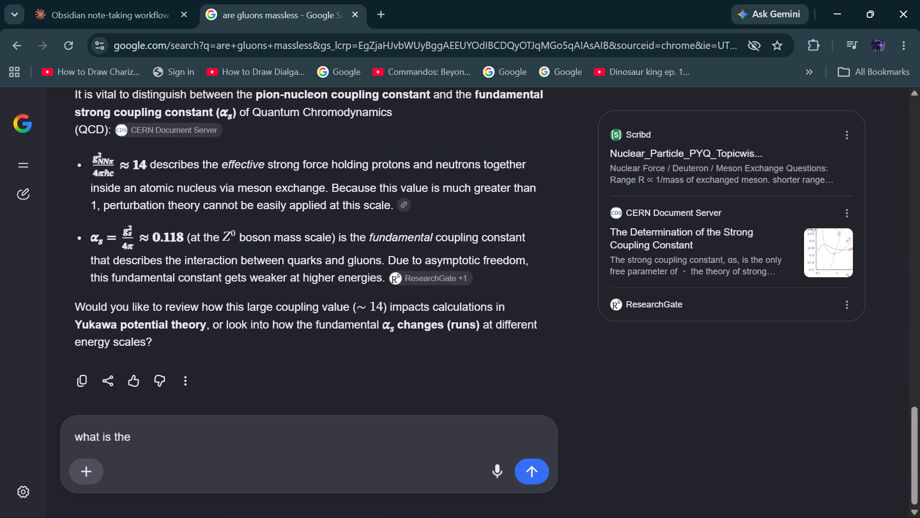
text(value then of the)
key(space)
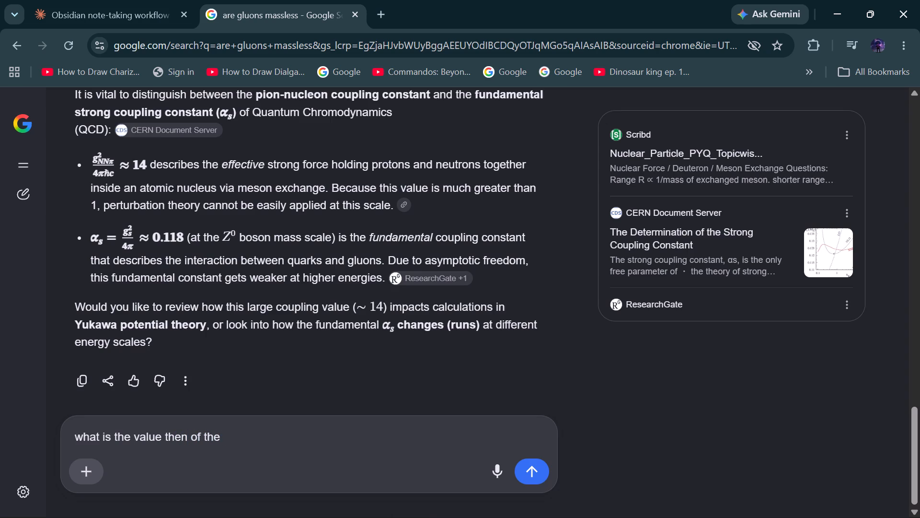
text(relatoin)
key(BackSpace)
key(BackSpace)
key(BackSpace)
text(ion i wrote)
key(space)
key(Return)
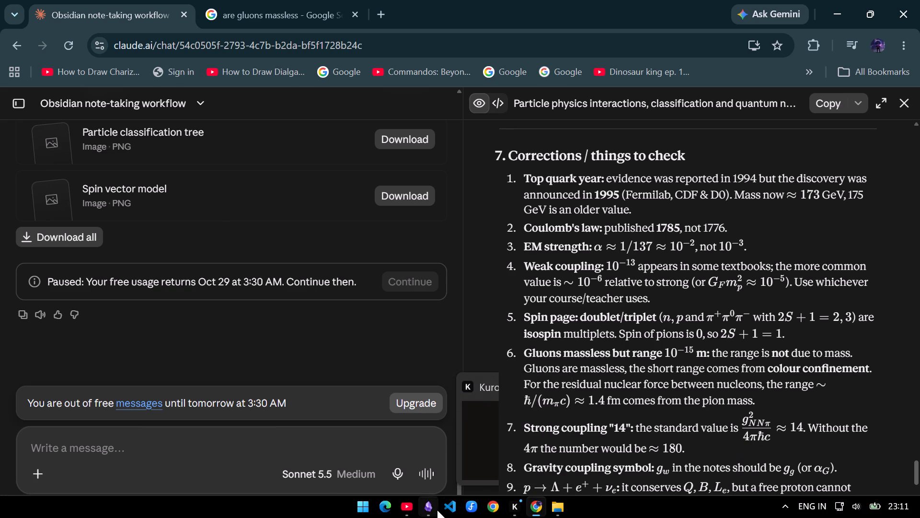
In the Obsidian note, insert 4\pi before \hbar c in the denominator of the strong coupling constant formula.
click(437, 510)
click(563, 254)
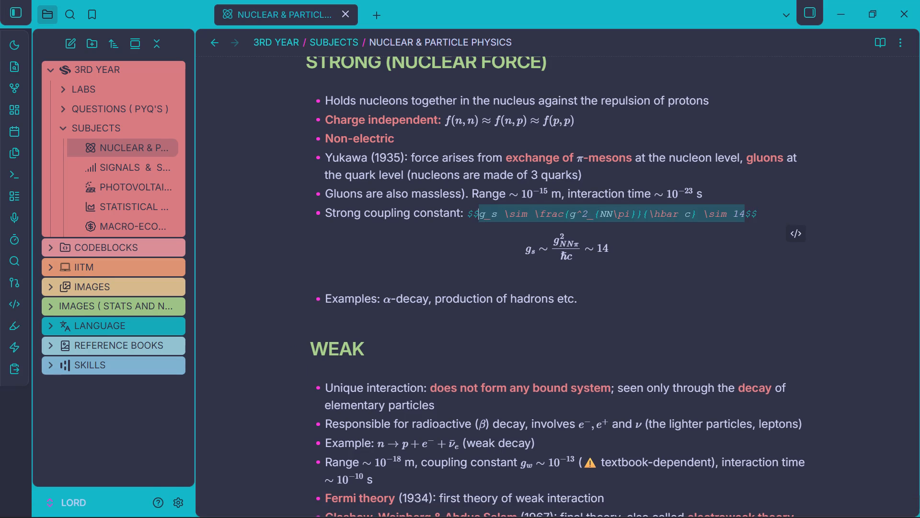
click(644, 211)
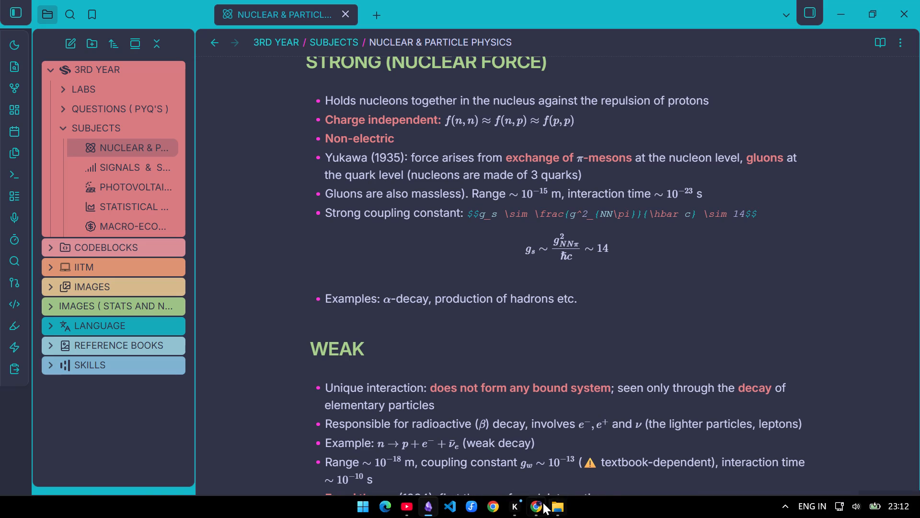
click(538, 505)
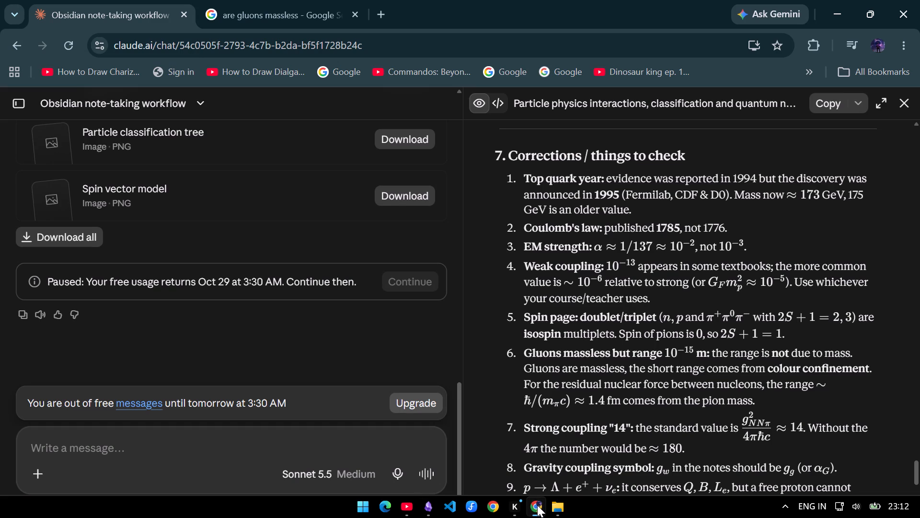
click(537, 508)
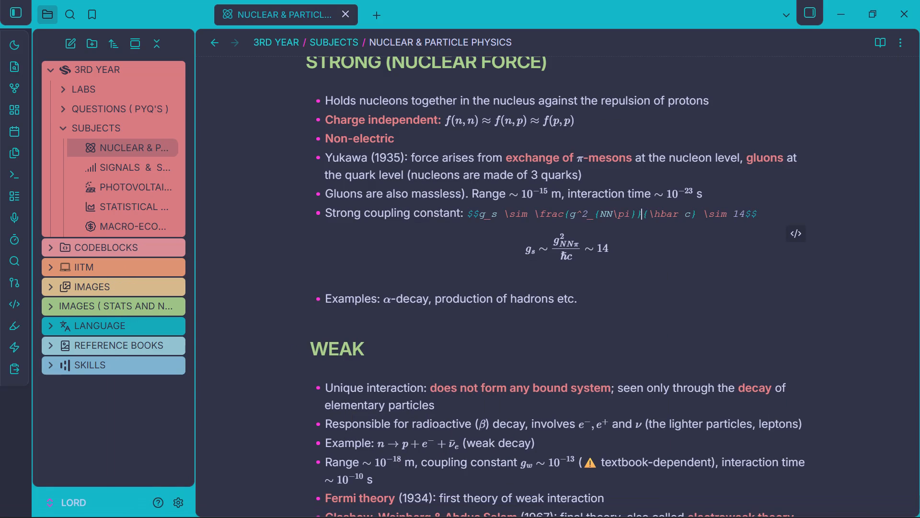
click(649, 216)
key(4)
text(/pi)
key(BackSpace)
key(BackSpace)
key(BackSpace)
key(backslash)
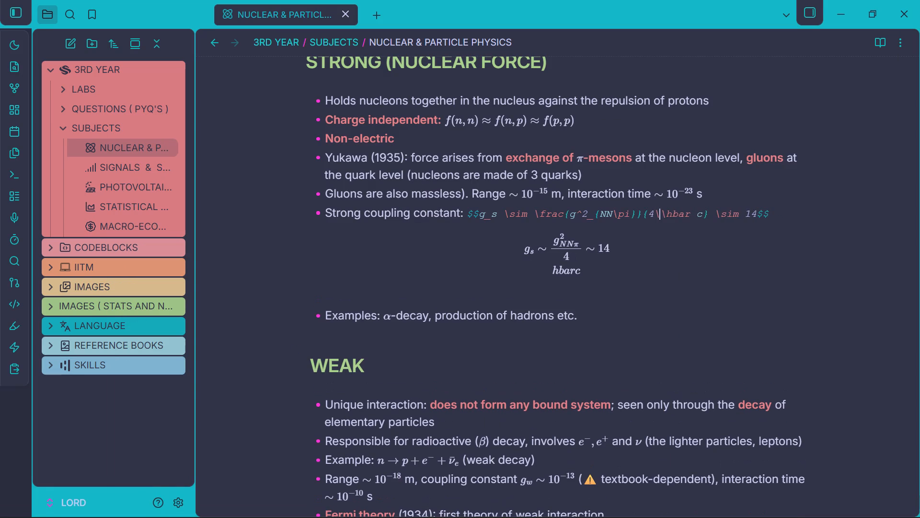
text(pi)
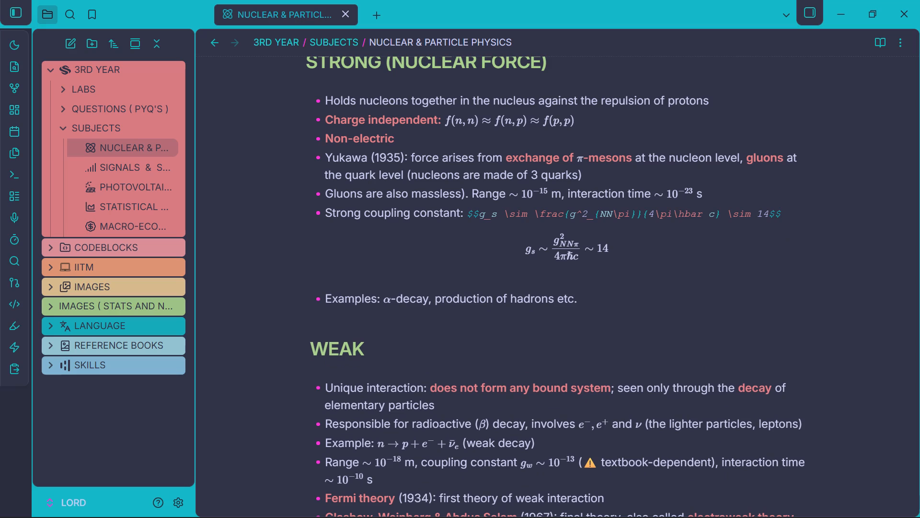
click(515, 276)
click(452, 317)
scroll(452, 317, down, 3)
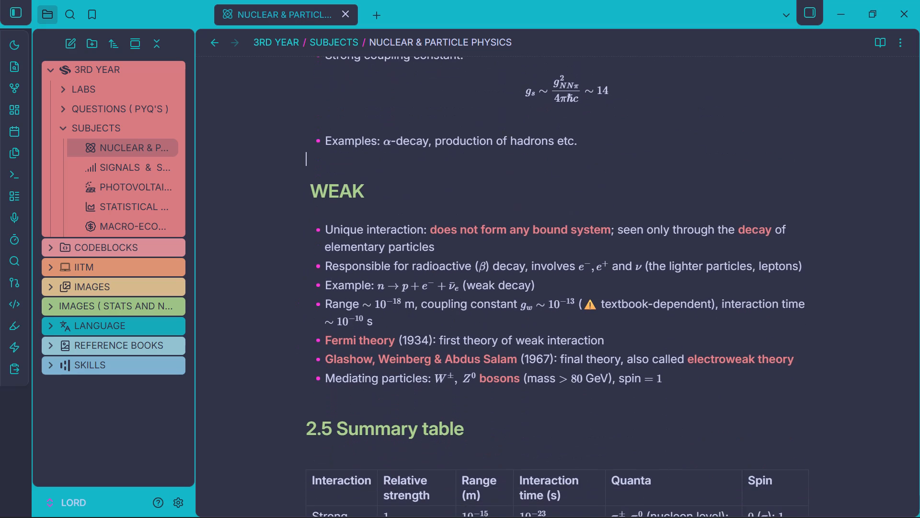
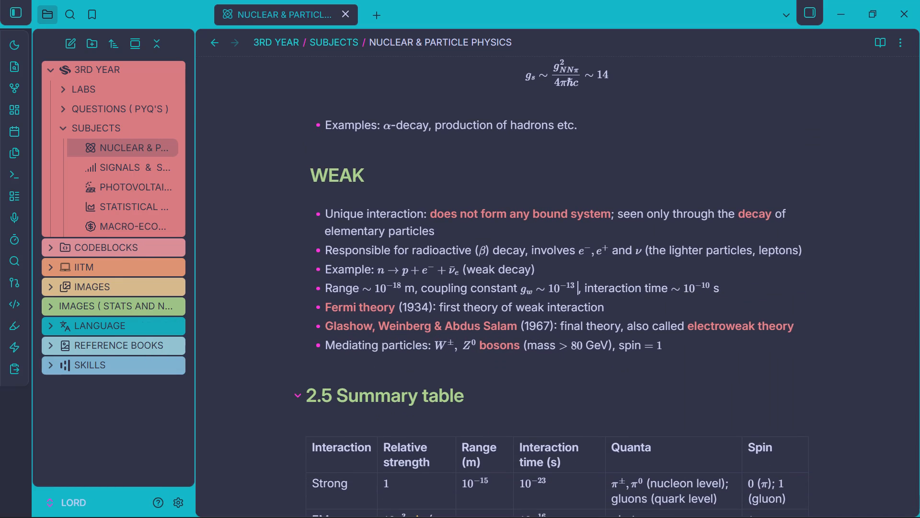
click(533, 371)
Remove the 2.5 numbering from the Summary table heading and convert the heading to uppercase, SUMMARY TABLE.
scroll(533, 371, down, 1)
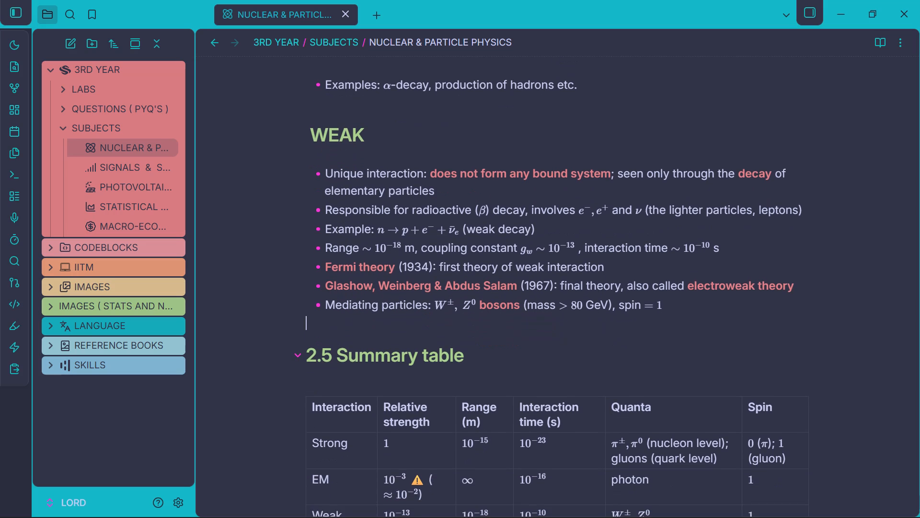
drag(337, 360, 312, 360)
key(BackSpace)
key(BackSpace)
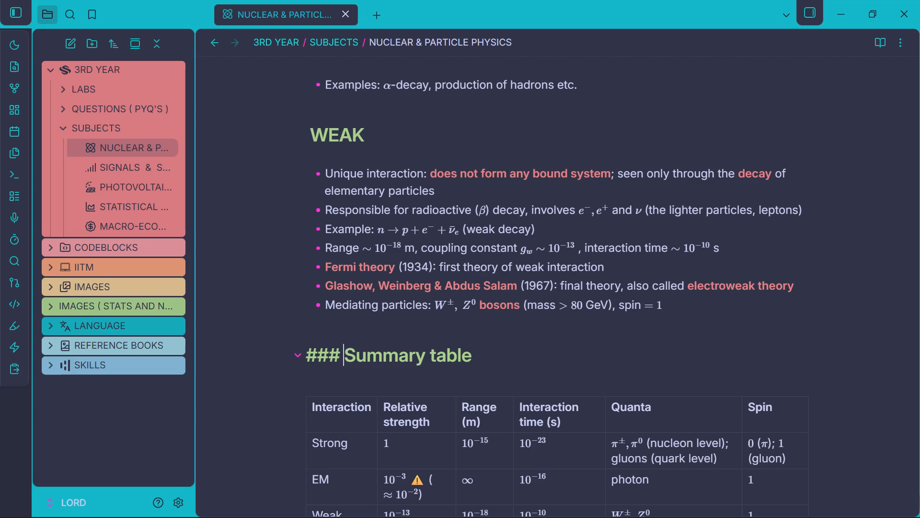
drag(346, 355, 553, 354)
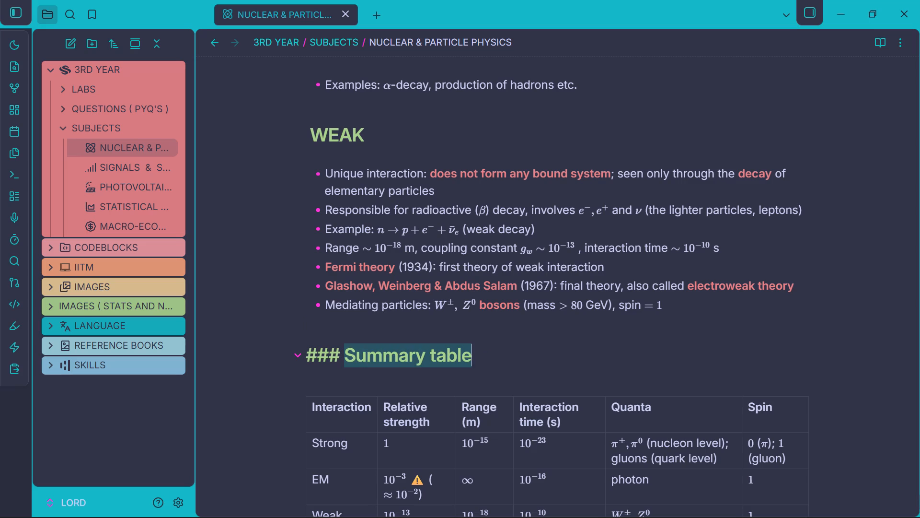
key(ctrl+alt+u)
For the summary table's EM relative strength, search Google in Chrome for "em strength . is it 10^-3" and compare with the Claude corrections.
scroll(345, 357, down, 1)
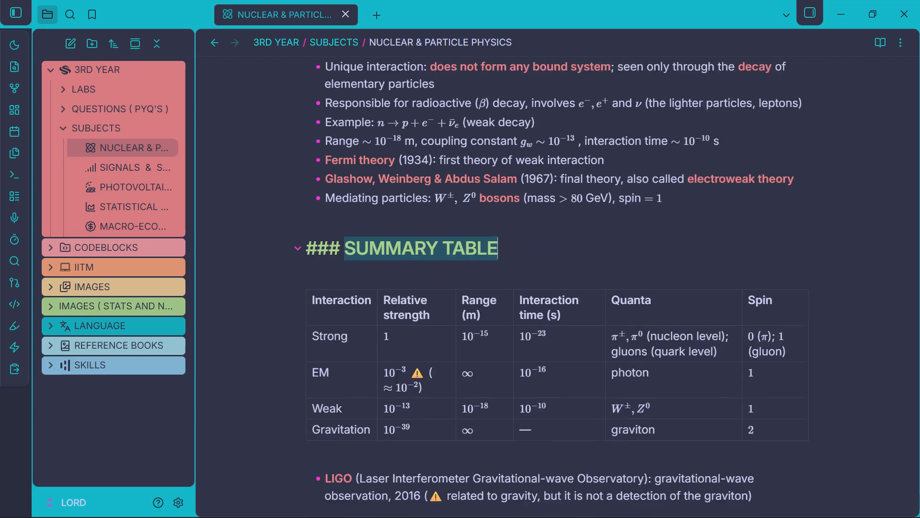
scroll(345, 357, down, 1)
click(437, 351)
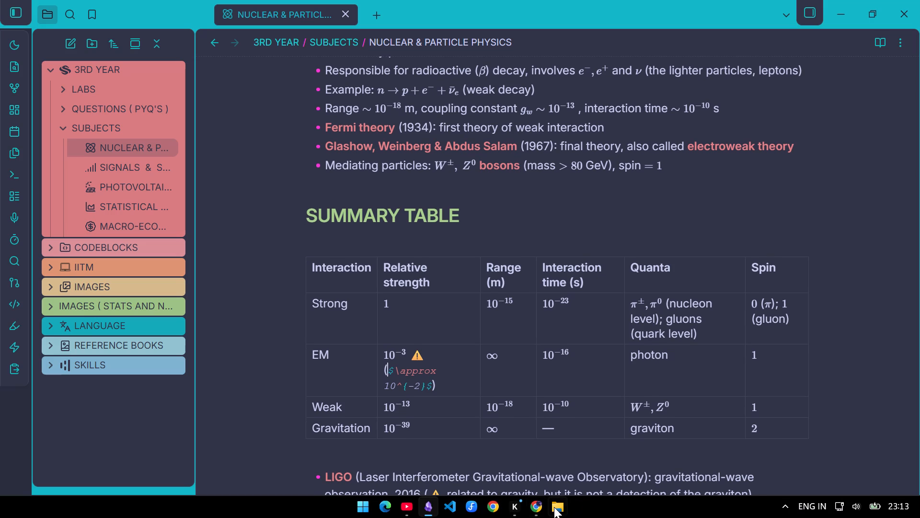
click(539, 508)
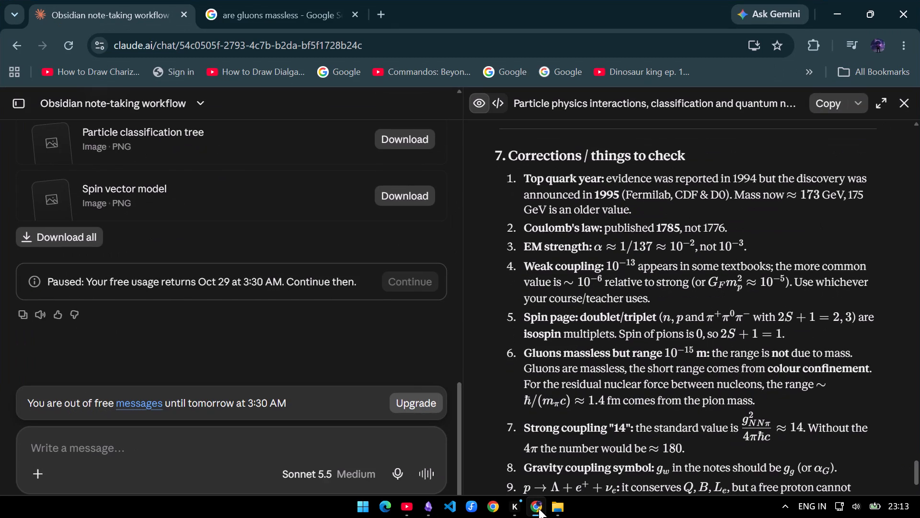
click(278, 0)
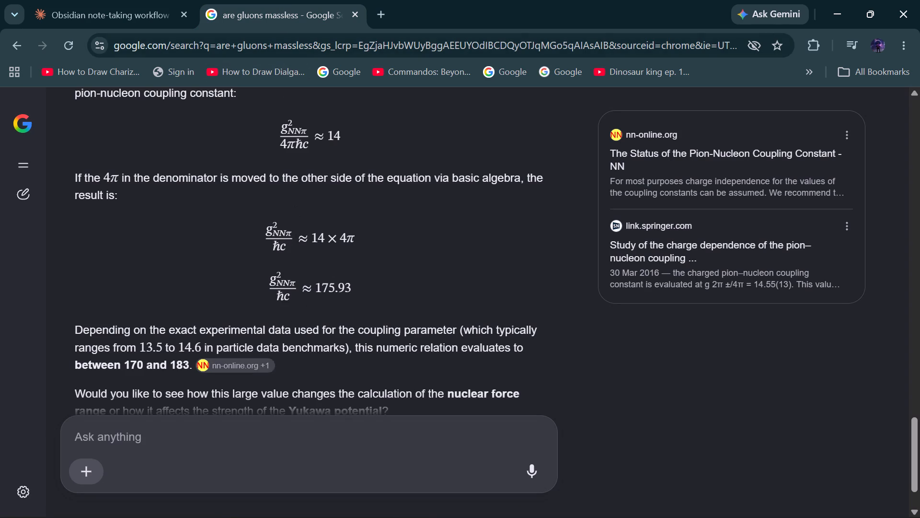
click(282, 38)
text(em strength . is it 10)
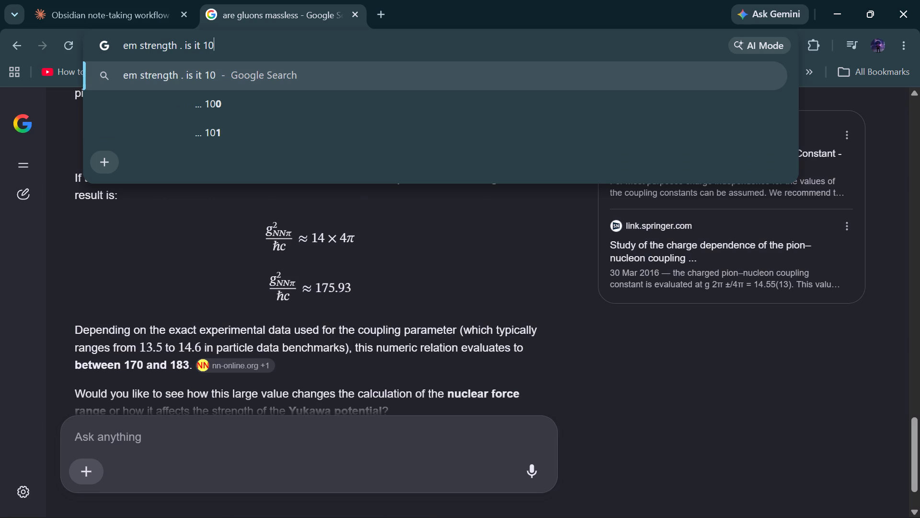
key(shift+asciicircum)
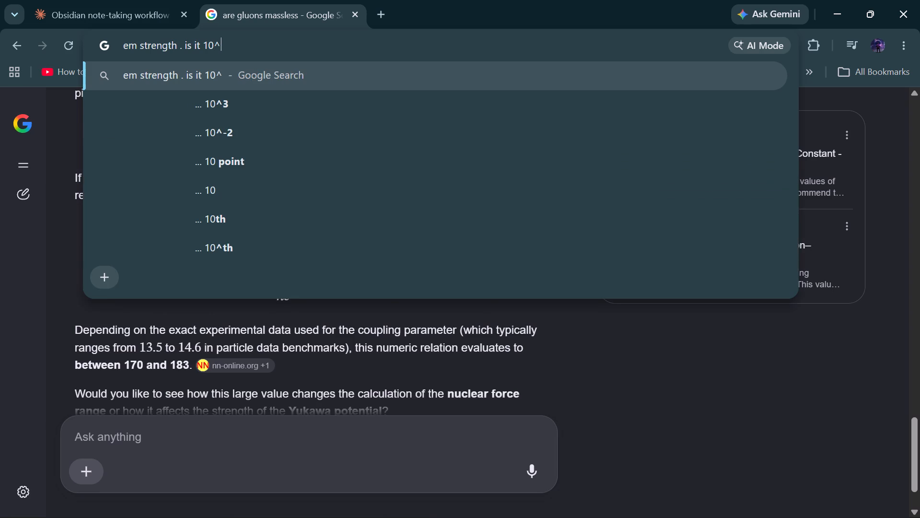
text(-3)
key(Return)
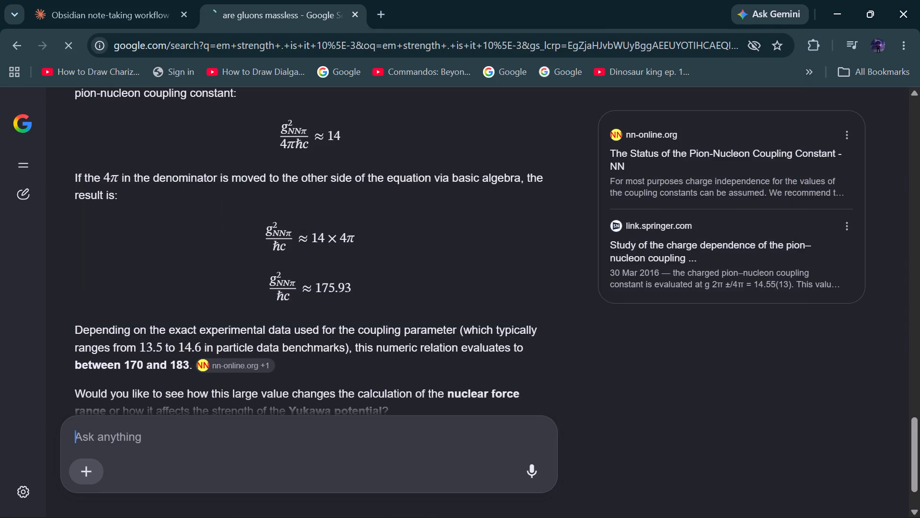
click(136, 0)
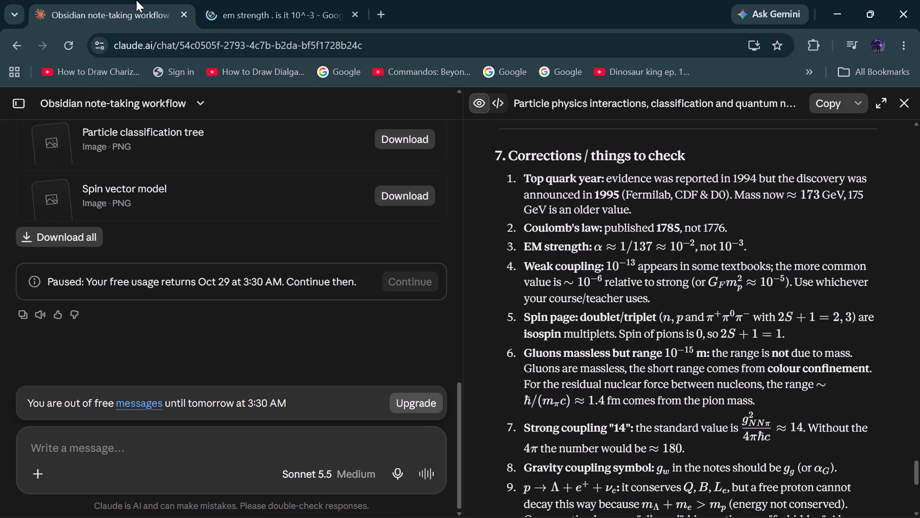
click(263, 1)
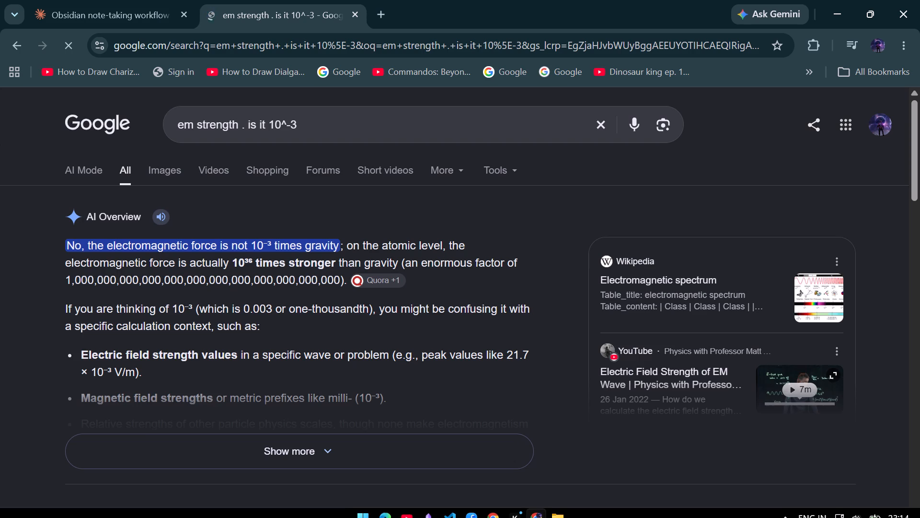
Recheck the summary table in Obsidian and extend the Google query with "relative to strong".
click(430, 506)
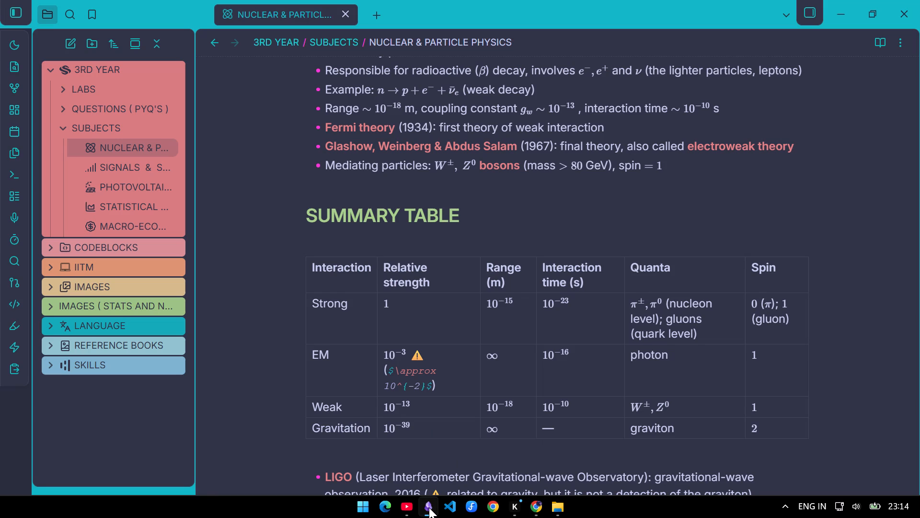
click(429, 507)
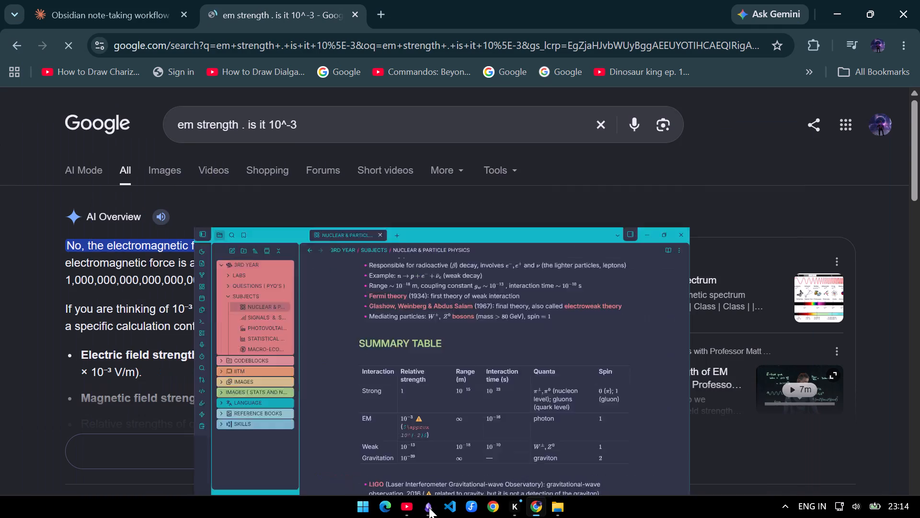
click(343, 111)
key(space)
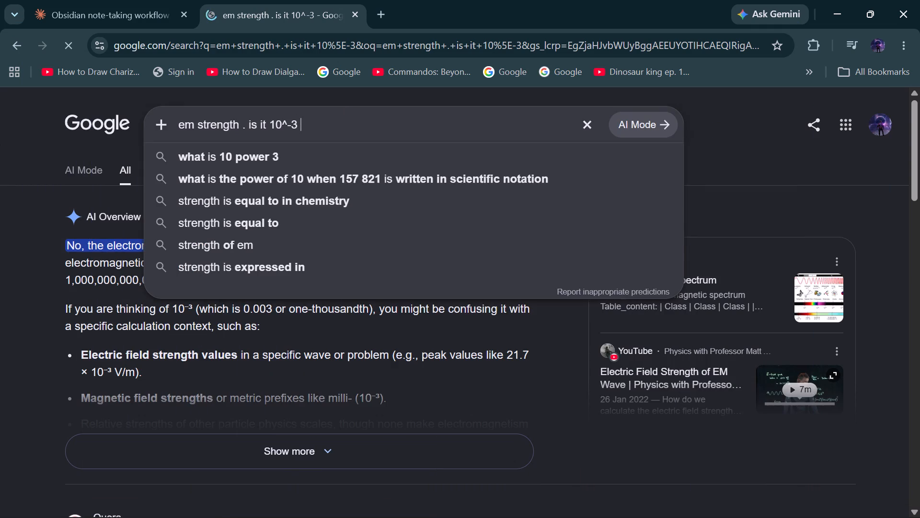
text(relative)
key(space)
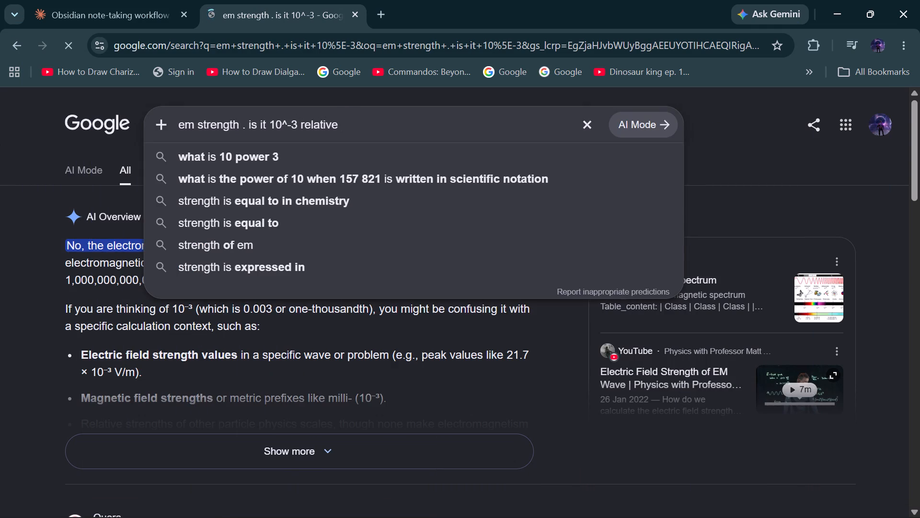
text(to strong)
key(space)
key(Return)
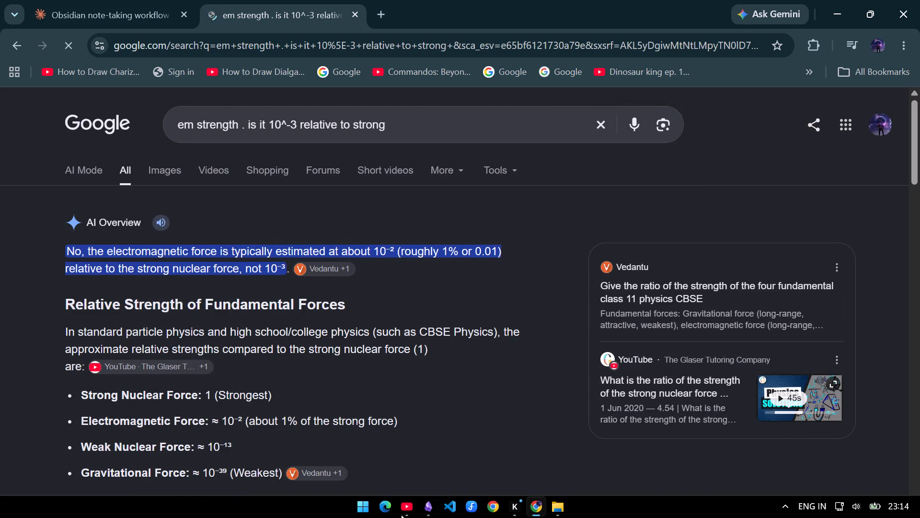
In the Obsidian summary table, reduce the EM relative strength to $\approx 10^{-2}$, deleting the 10^-3 value, warning sign and parentheses.
click(425, 509)
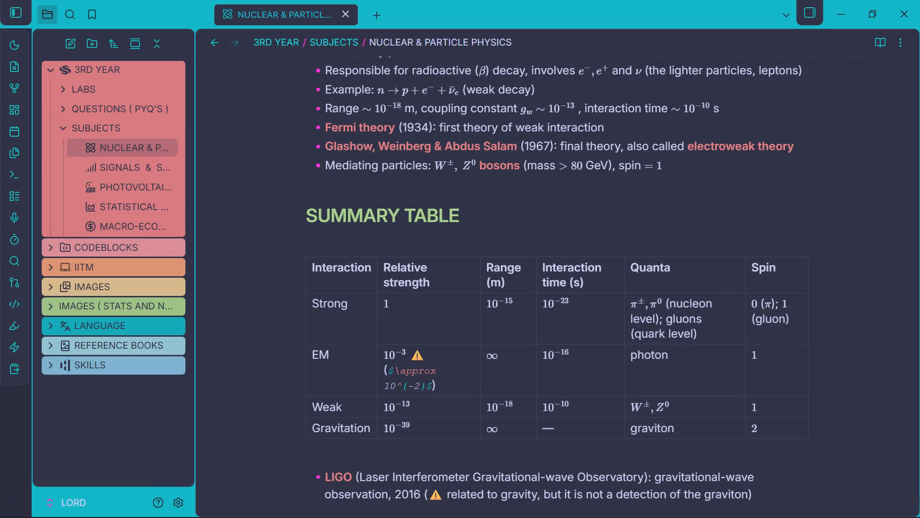
drag(429, 353, 384, 355)
key(BackSpace)
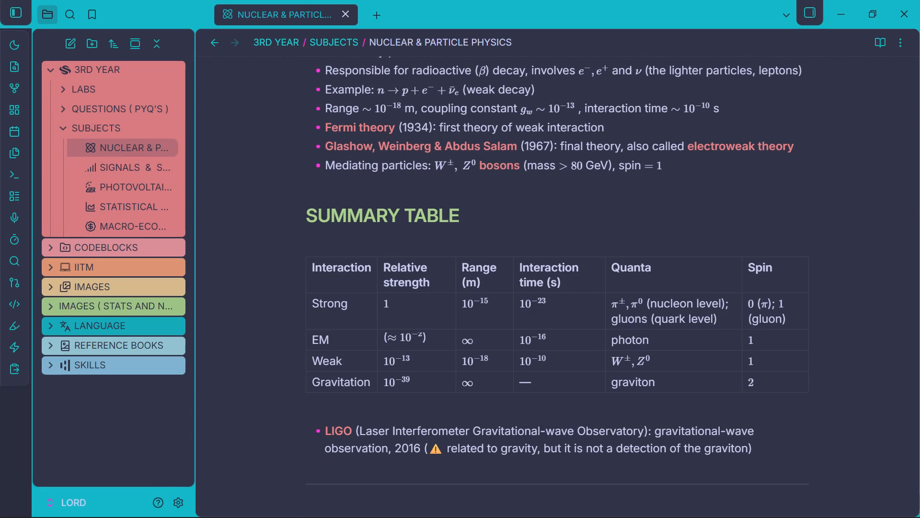
key(Right)
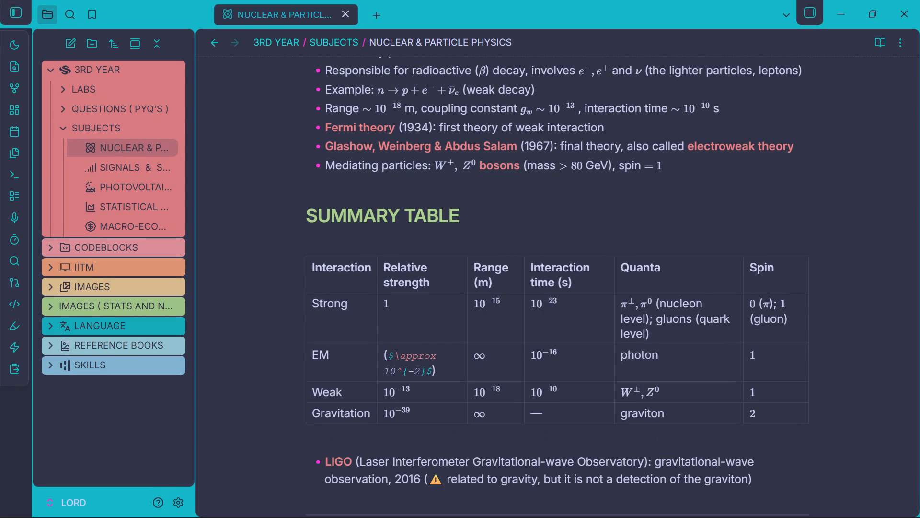
key(BackSpace)
click(441, 373)
key(BackSpace)
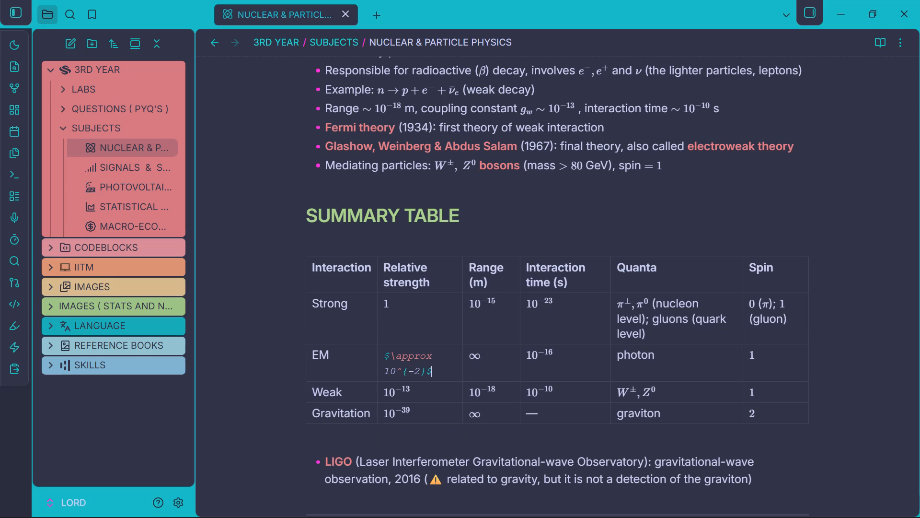
click(415, 334)
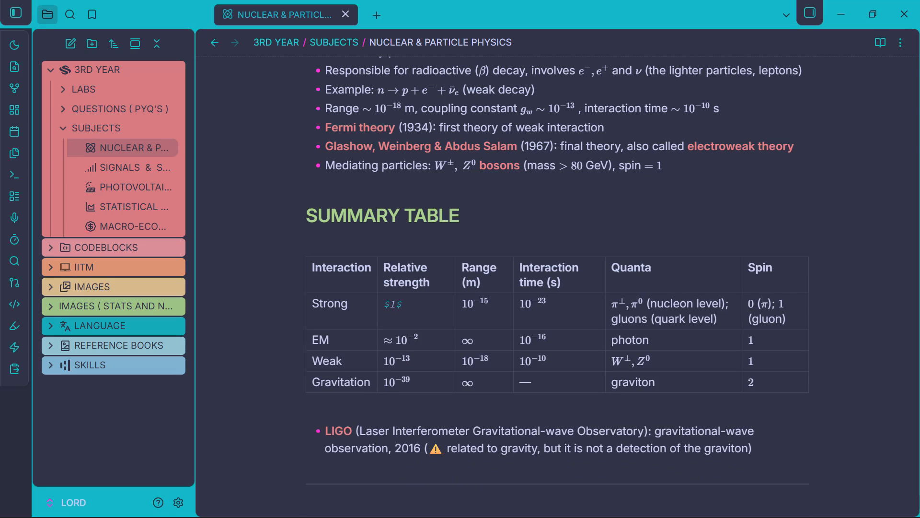
click(494, 409)
Copy the LIGO bullet below the summary table and submit it as a follow-up to the Google AI in Chrome.
scroll(494, 409, down, 1)
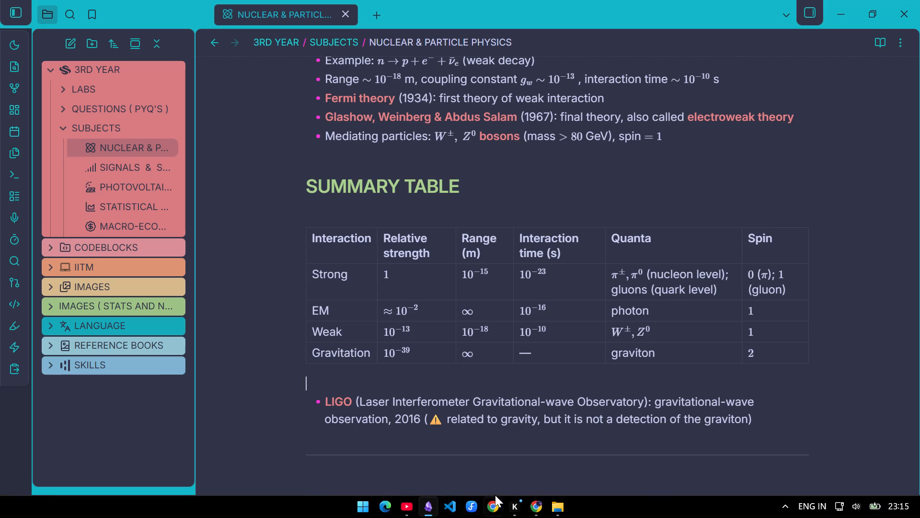
click(529, 509)
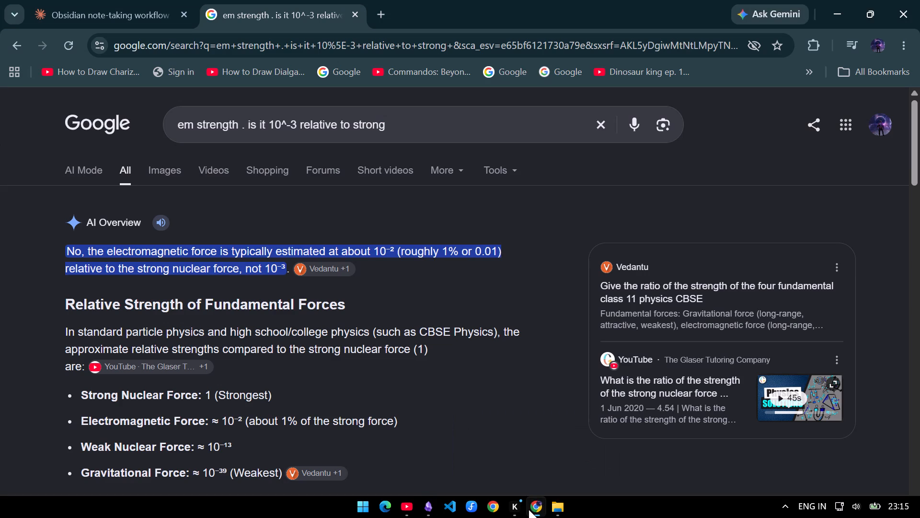
click(529, 509)
drag(434, 445, 369, 424)
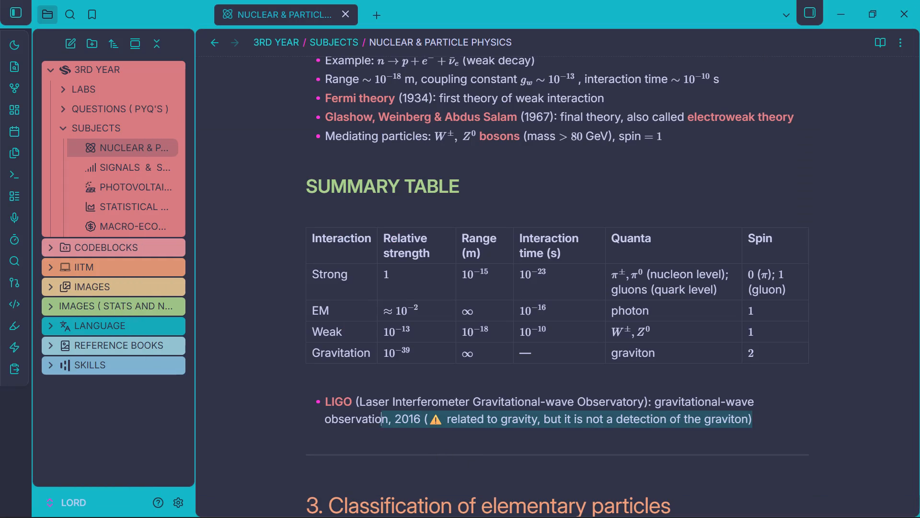
drag(369, 424, 333, 387)
key(ctrl+c)
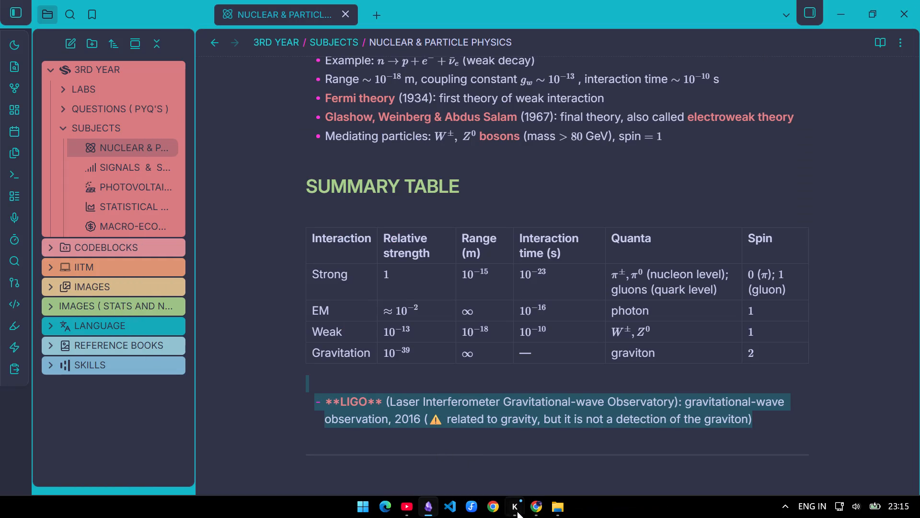
click(540, 510)
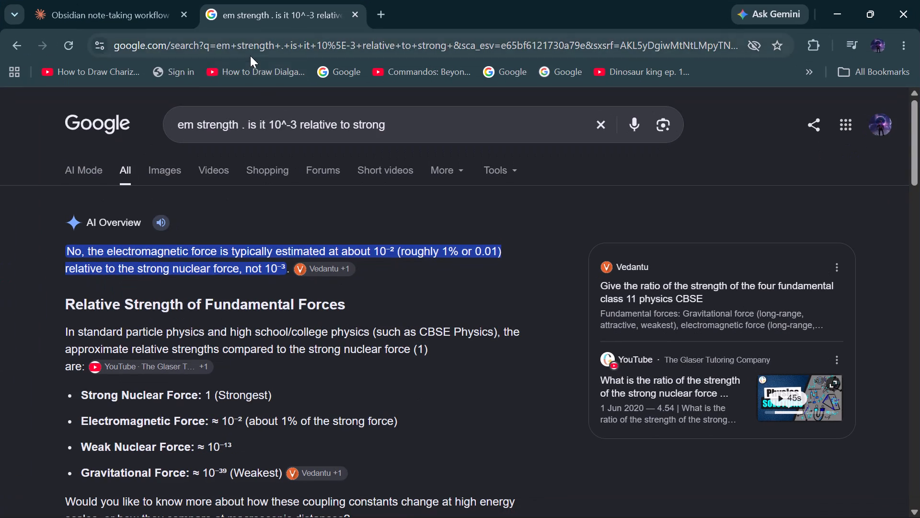
click(250, 56)
key(ctrl+v)
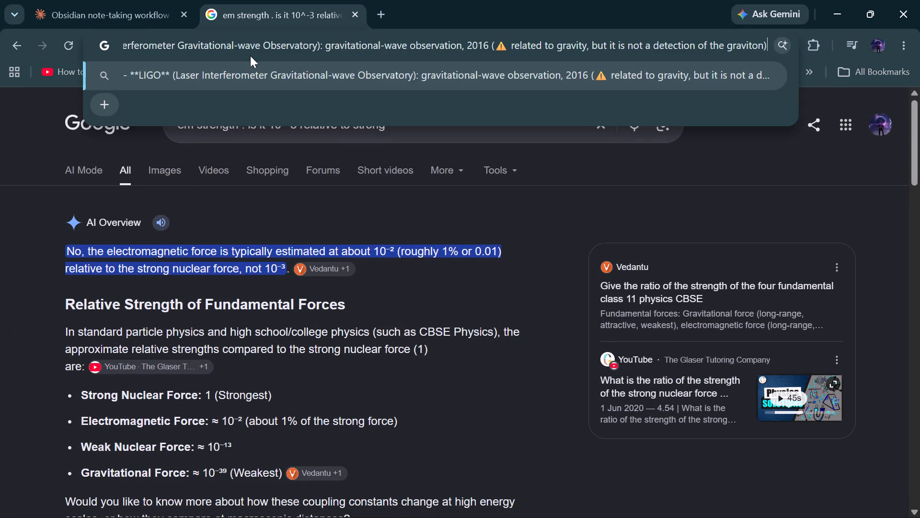
key(ctrl+a)
key(ctrl+x)
scroll(234, 328, down, 3)
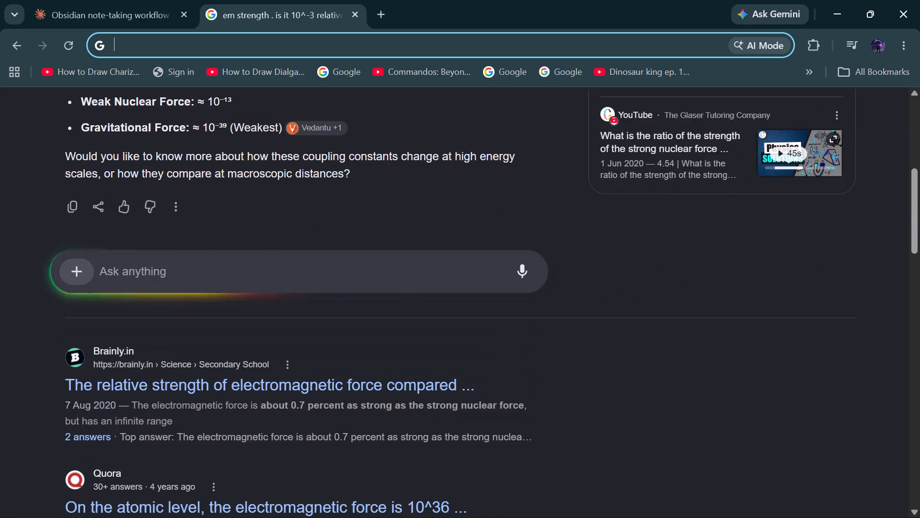
click(202, 289)
key(ctrl+v)
key(Return)
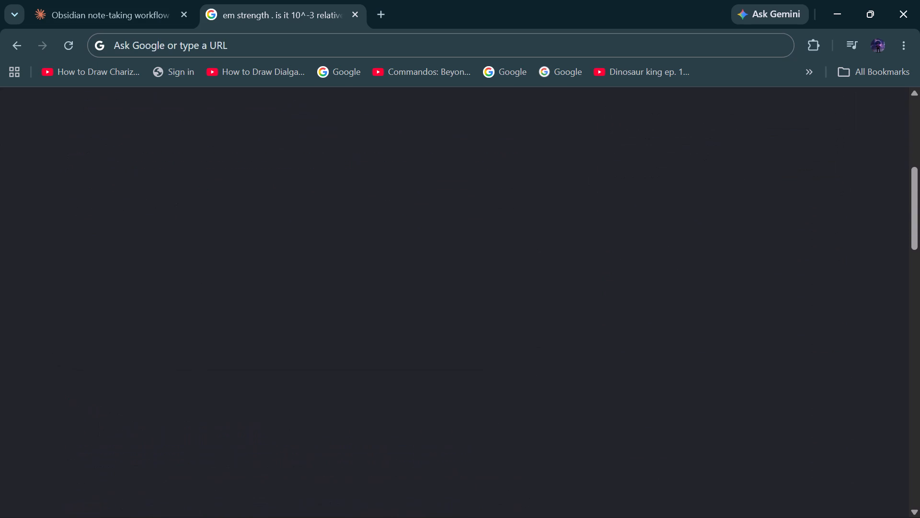
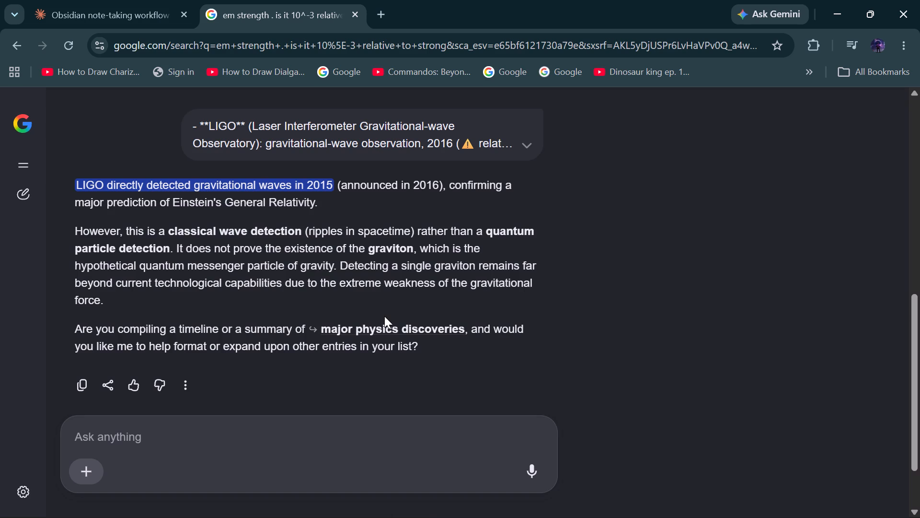
In Obsidian, shorten the LIGO bullet to end at "observation, 2016", deleting the warning sign and the parenthesised gravity and graviton remark.
scroll(384, 316, down, 1)
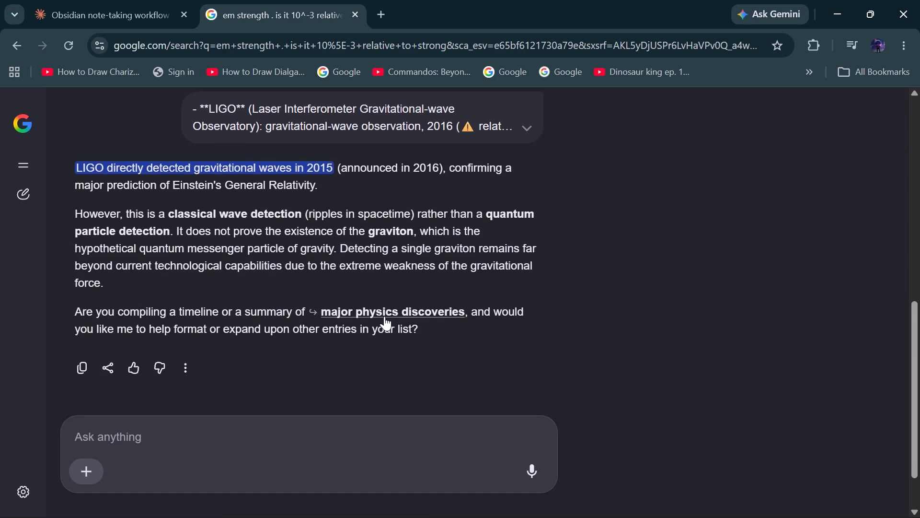
click(430, 506)
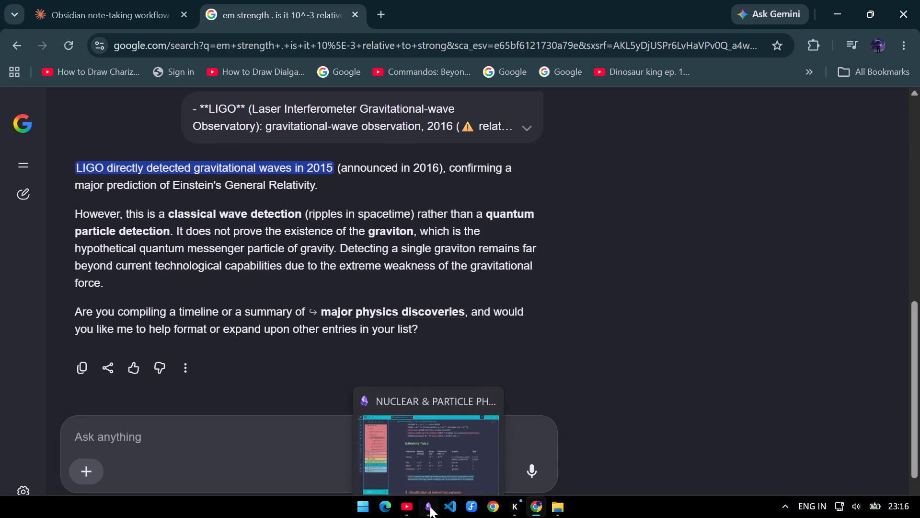
click(414, 447)
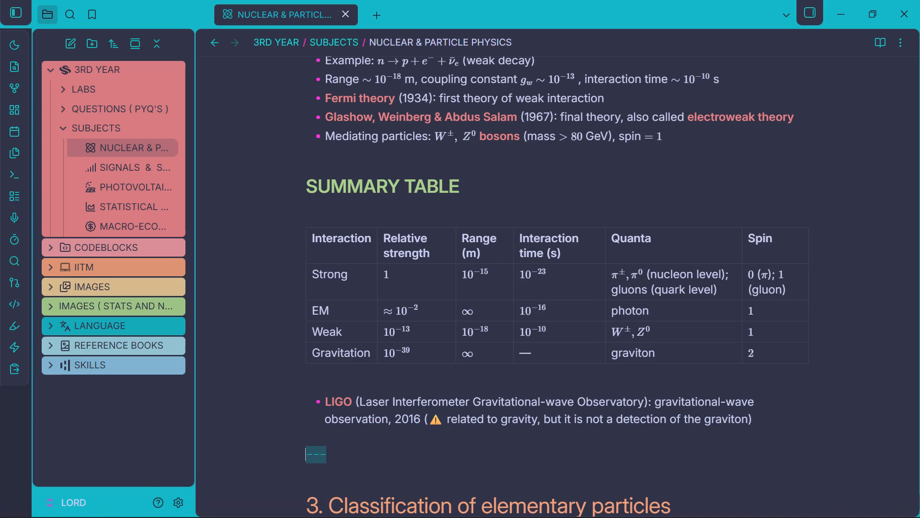
click(423, 425)
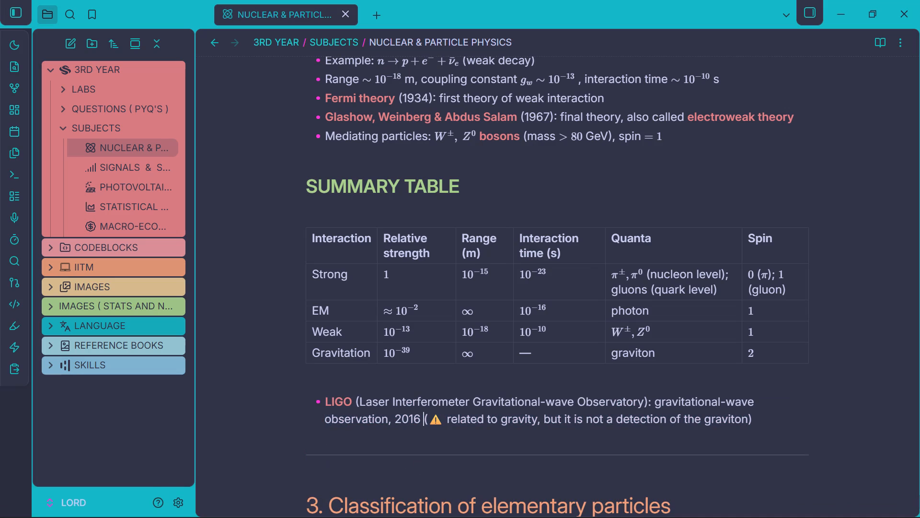
drag(428, 423, 443, 423)
key(BackSpace)
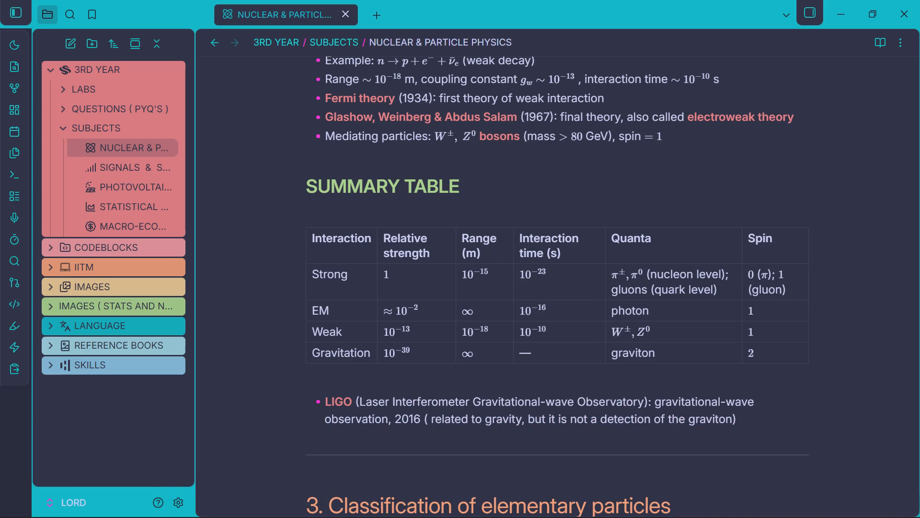
drag(522, 423, 706, 424)
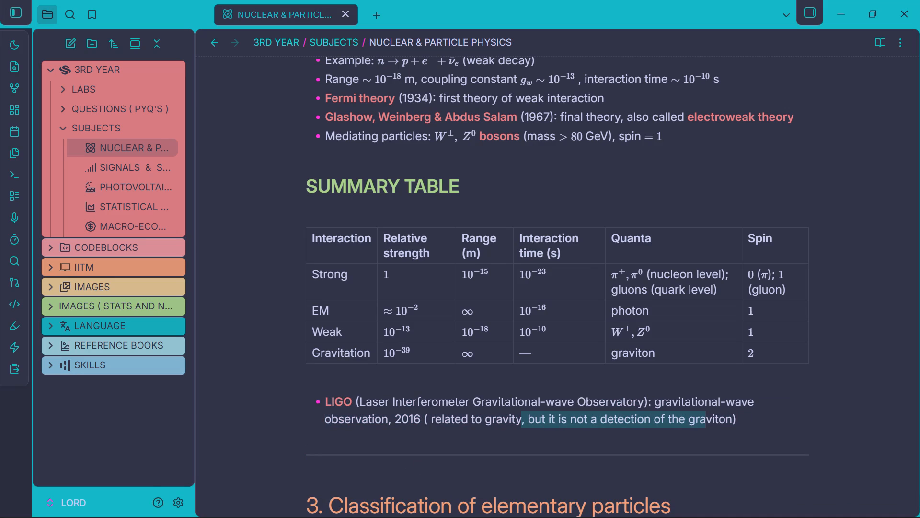
drag(706, 424, 730, 423)
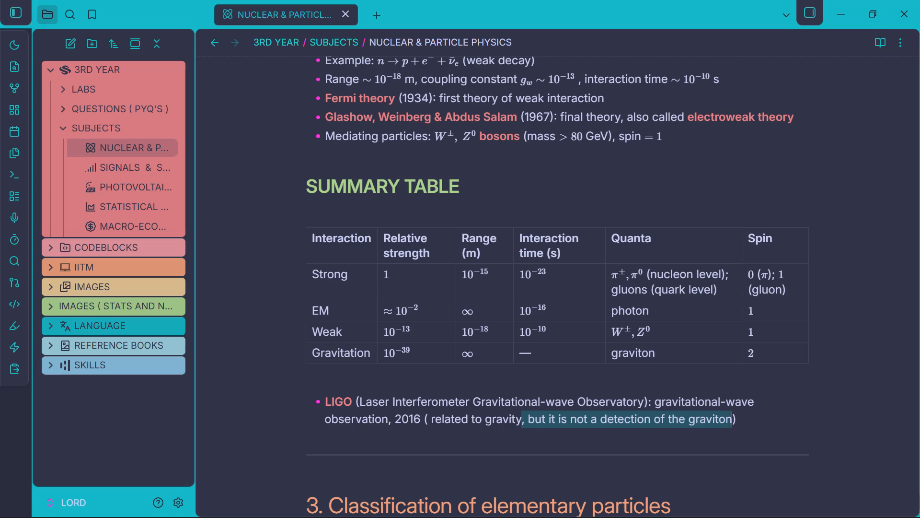
drag(730, 423, 731, 423)
key(BackSpace)
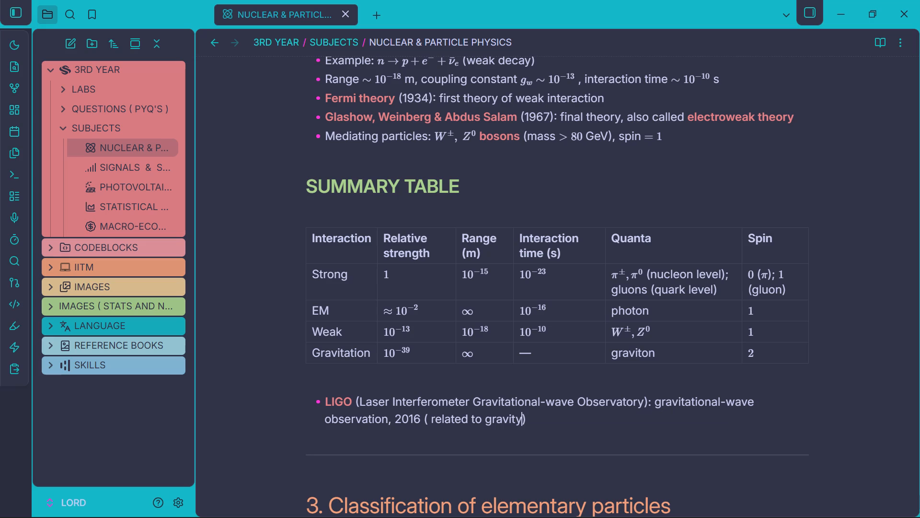
drag(541, 418, 422, 424)
key(BackSpace)
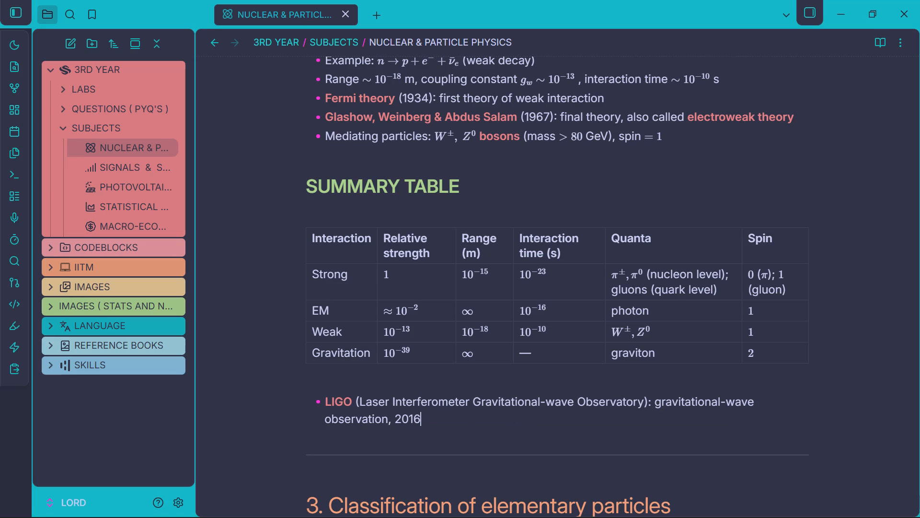
Delete the horizontal divider between the LIGO bullet and the section 3 heading.
drag(356, 447, 355, 468)
drag(355, 468, 325, 432)
drag(325, 432, 322, 435)
key(BackSpace)
key(BackSpace)
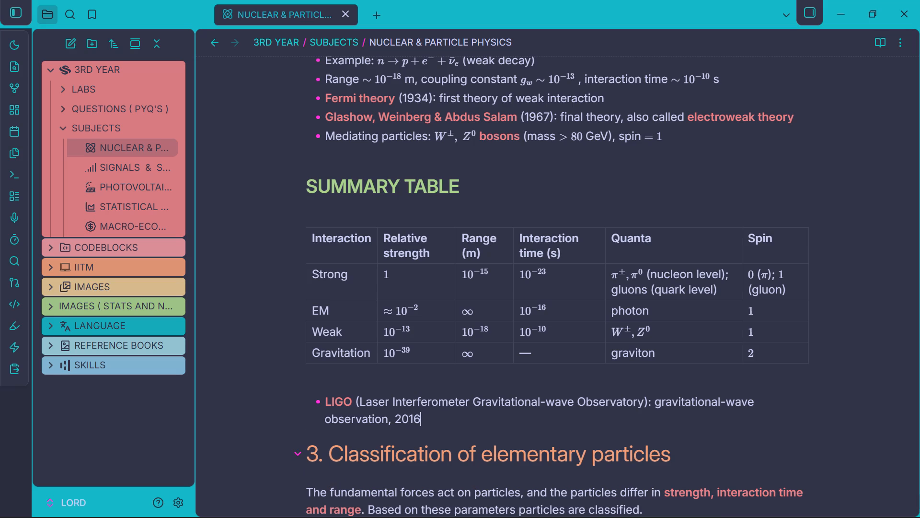
key(Return)
scroll(322, 435, down, 1)
key(BackSpace)
key(BackSpace)
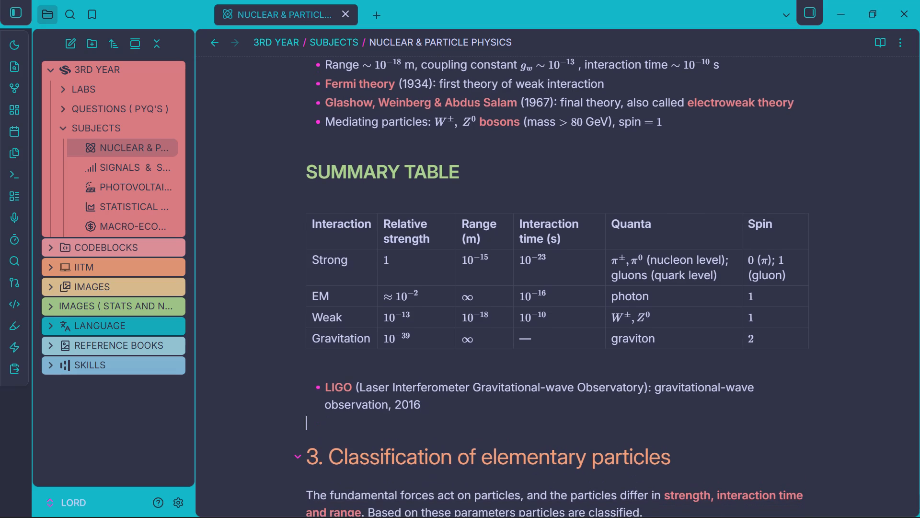
Remove the number 3 from the "Classification of elementary particles" heading and make its text uppercase and bold.
scroll(322, 435, down, 1)
click(327, 424)
key(BackSpace)
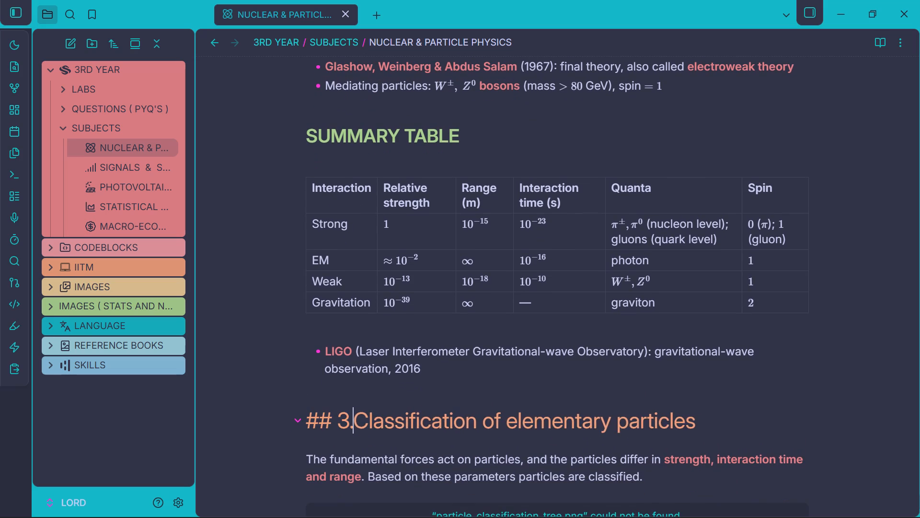
key(BackSpace)
key(BackSpace)
drag(337, 426, 780, 444)
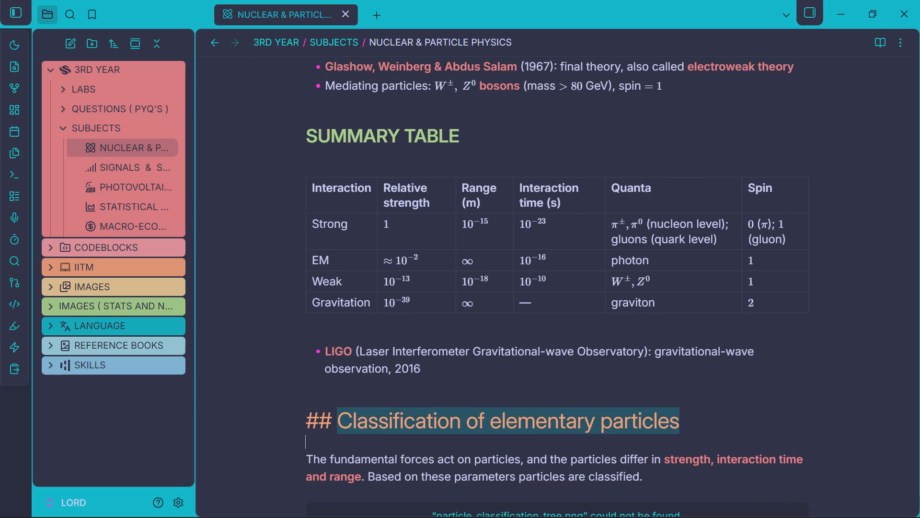
key(ctrl+alt+u)
scroll(780, 444, down, 1)
key(ctrl+b)
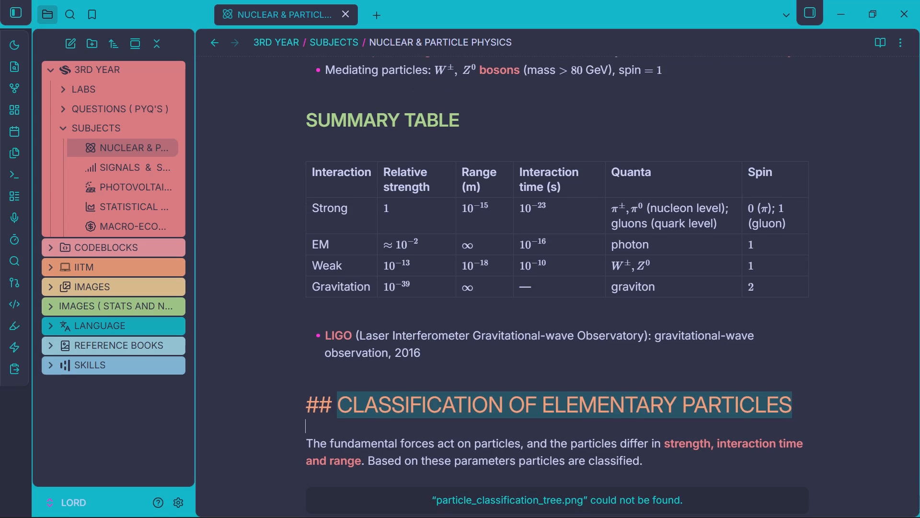
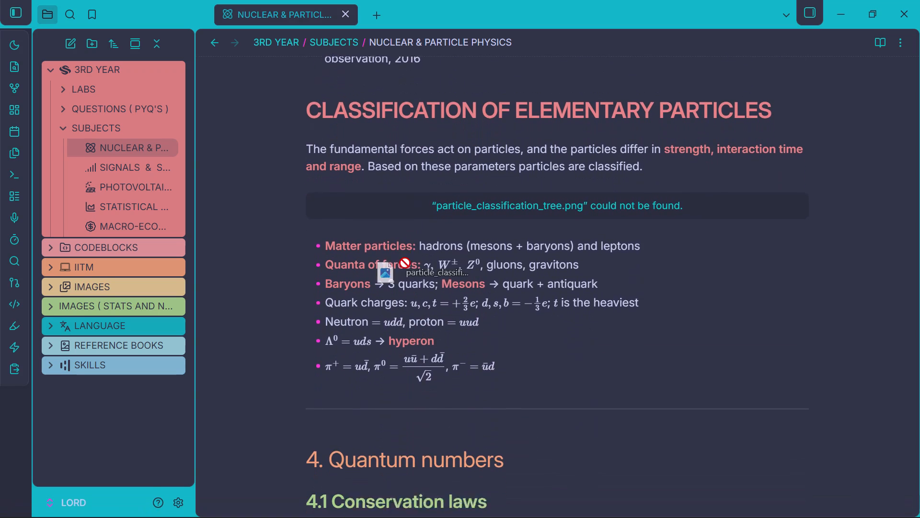
drag(405, 263, 382, 205)
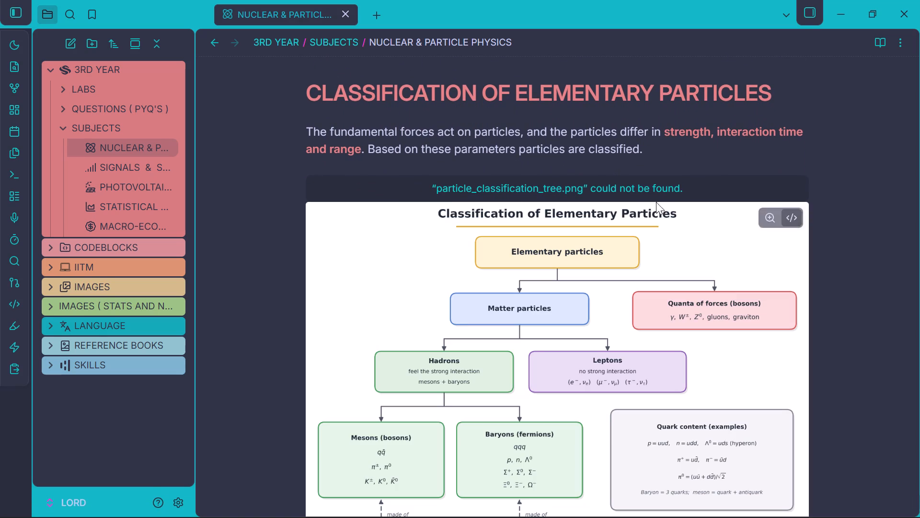
click(690, 182)
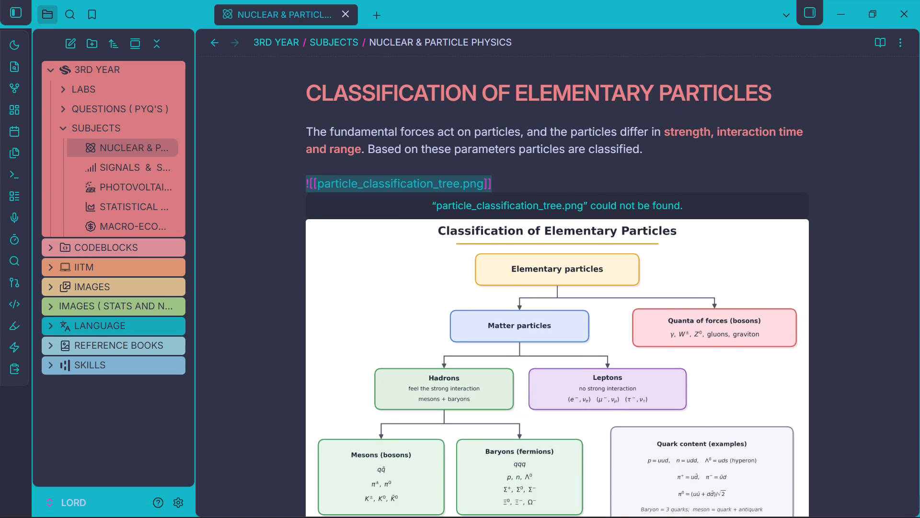
key(BackSpace)
key(BackSpace)
Insert a blank line between the classification diagram and the "Matter particles" bullet.
scroll(690, 182, down, 2)
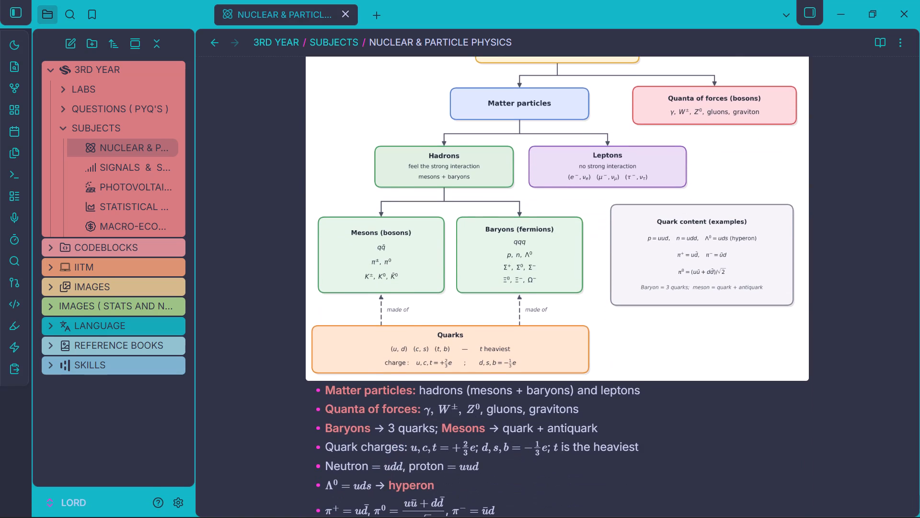
click(310, 391)
key(Return)
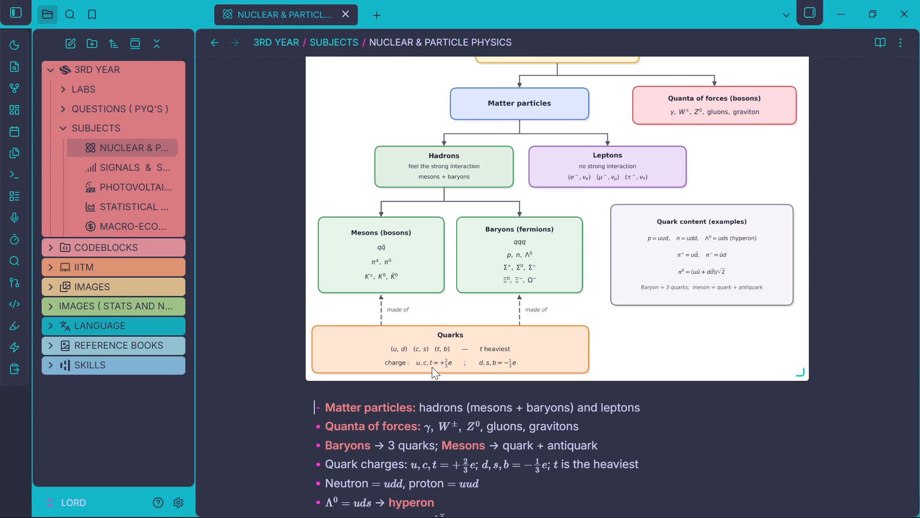
Delete the horizontal rule between the pion quark-content bullet and the Quantum numbers heading.
scroll(432, 367, down, 2)
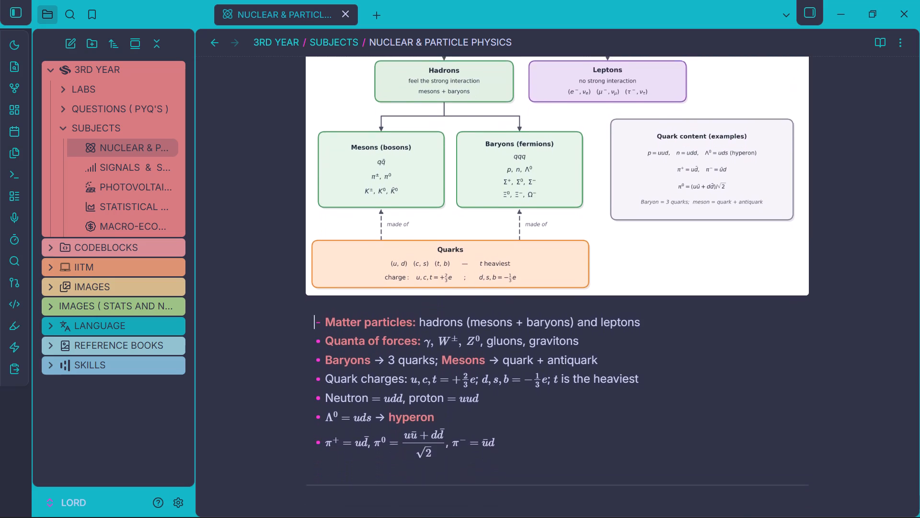
scroll(432, 367, down, 2)
drag(357, 360, 328, 329)
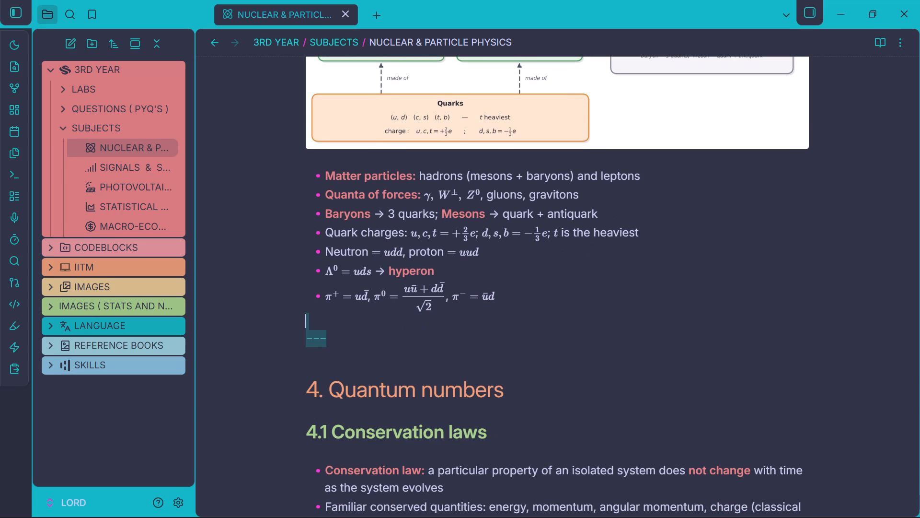
key(BackSpace)
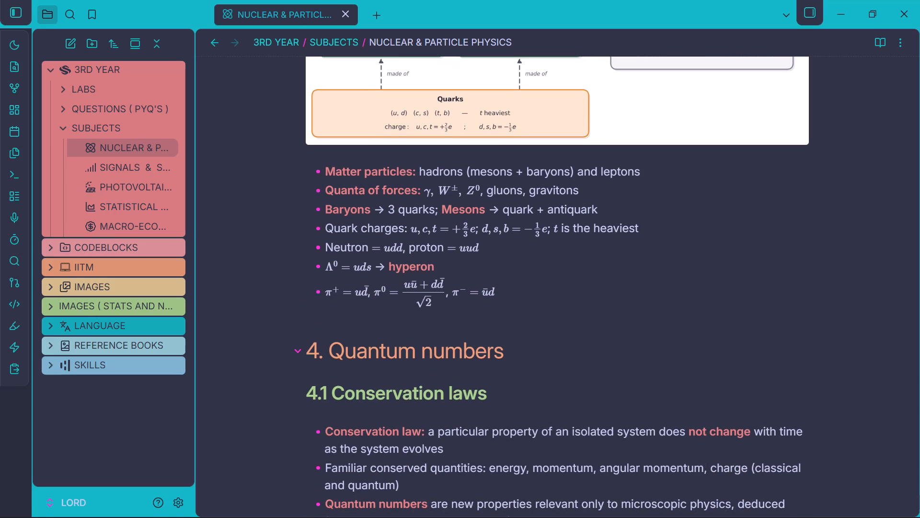
Remove the number "4." from the Quantum numbers heading and convert its text to uppercase.
click(325, 353)
key(BackSpace)
key(BackSpace)
key(BackSpace)
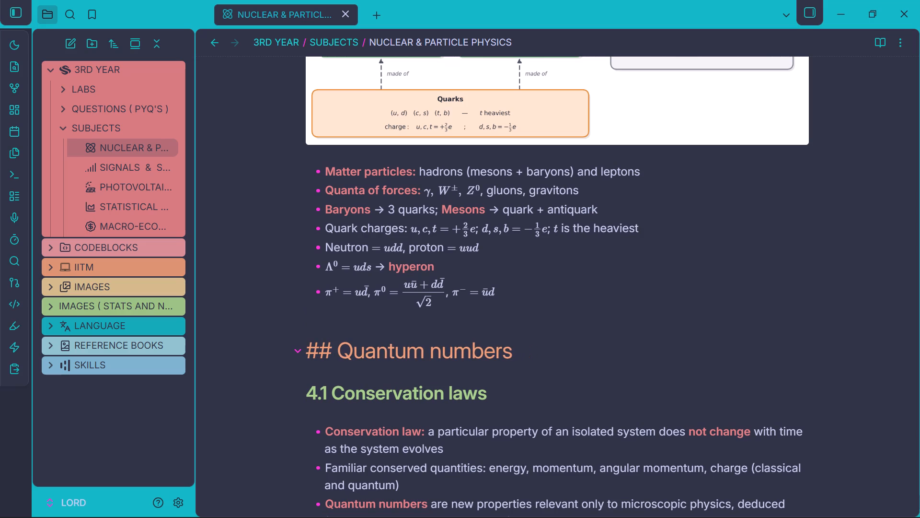
drag(339, 355, 534, 349)
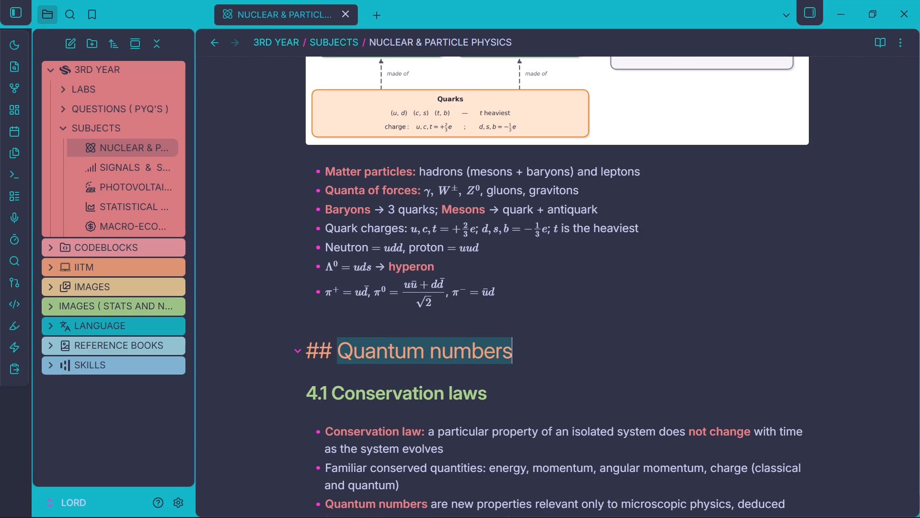
key(ctrl+alt+u)
Remove the number "4.1" from the Conservation laws subheading and convert its text to uppercase.
scroll(534, 349, down, 1)
click(336, 343)
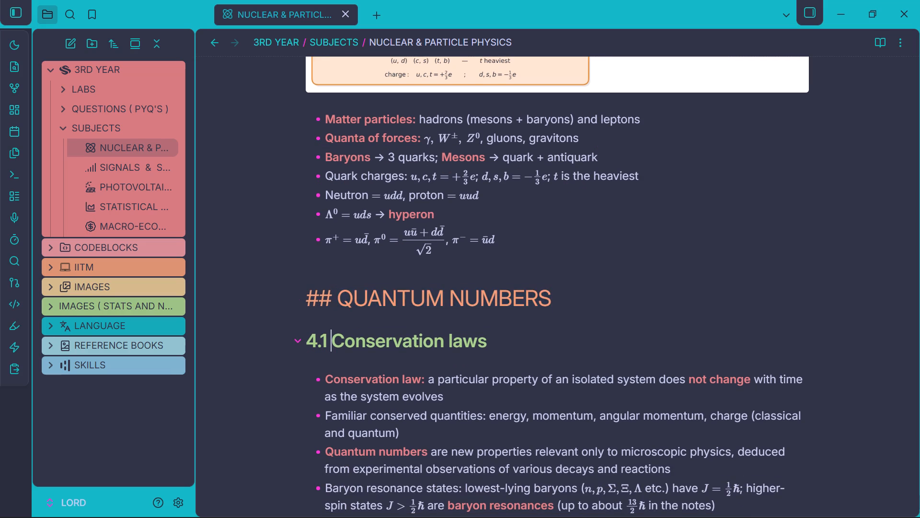
key(BackSpace)
key(BackSpace)
key(BackSpace)
key(BackSpace)
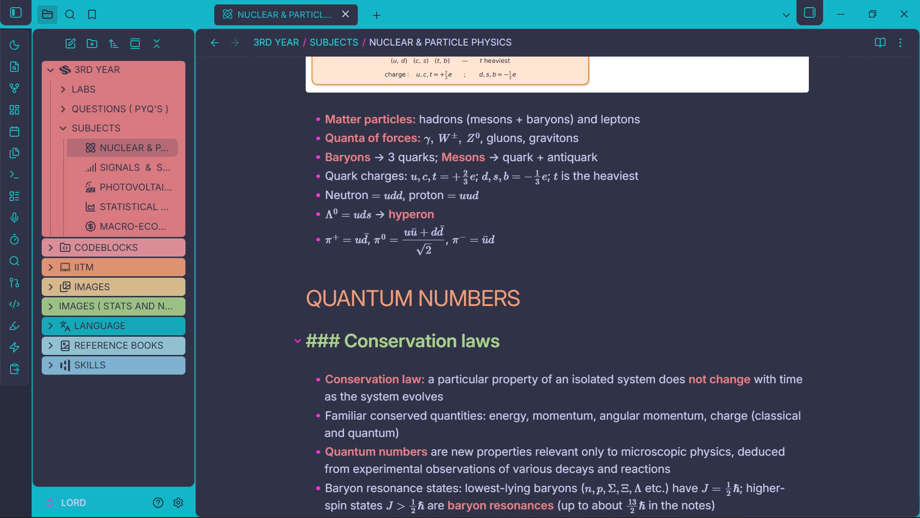
drag(341, 339, 528, 358)
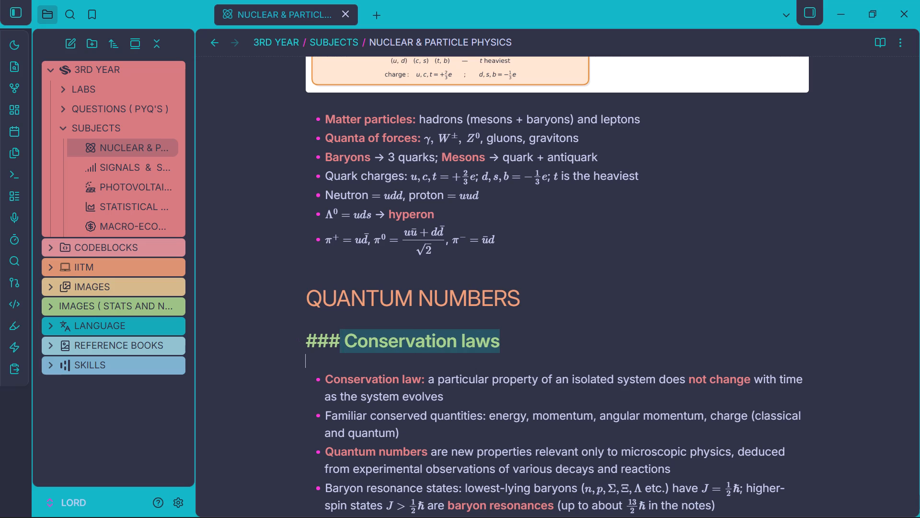
key(ctrl+alt+u)
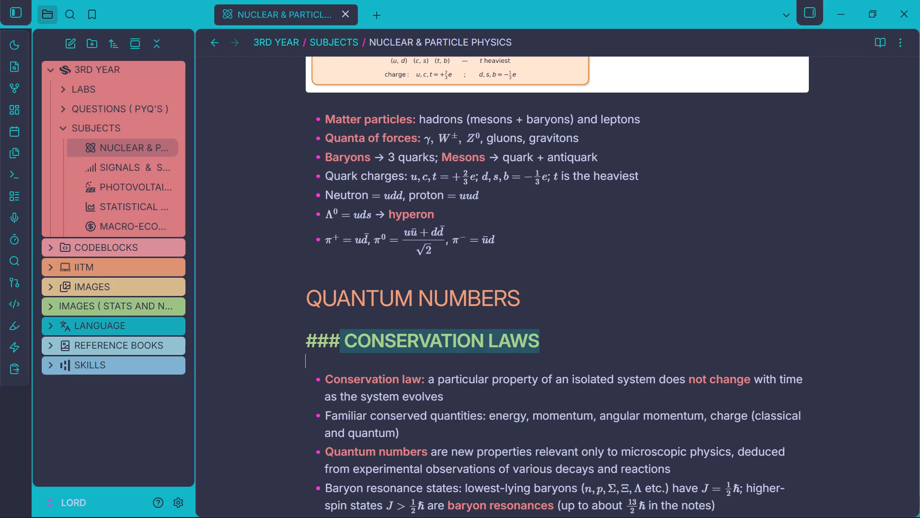
Look over the edited classification and quantum numbers part, and the following sections through "Checking whether a process is allowed".
scroll(528, 358, down, 3)
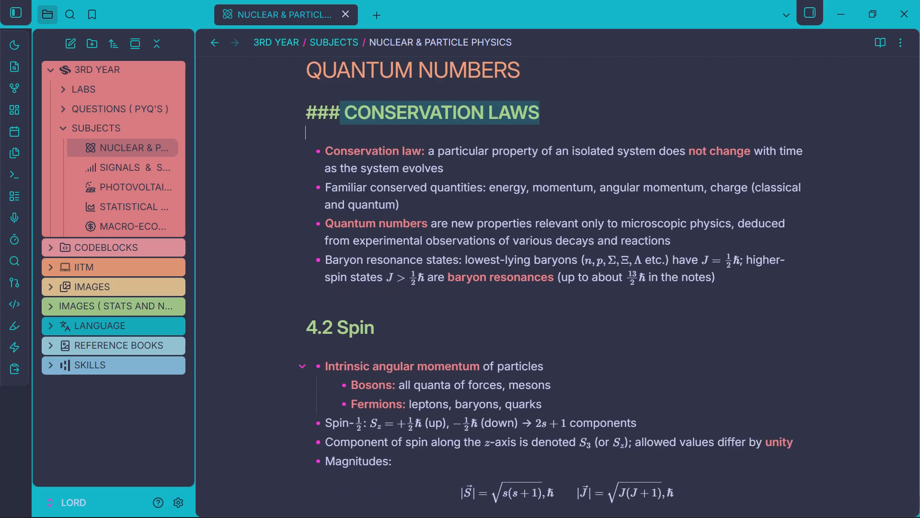
scroll(528, 358, up, 1)
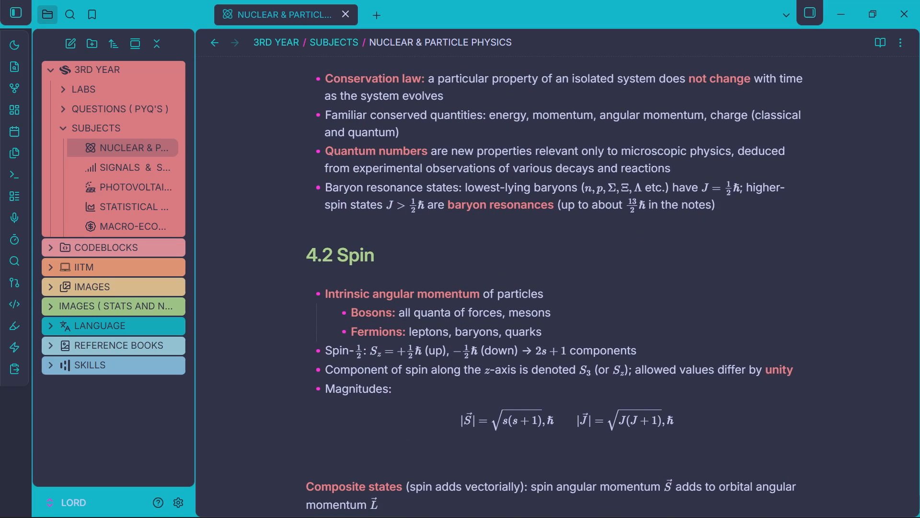
scroll(528, 358, up, 1)
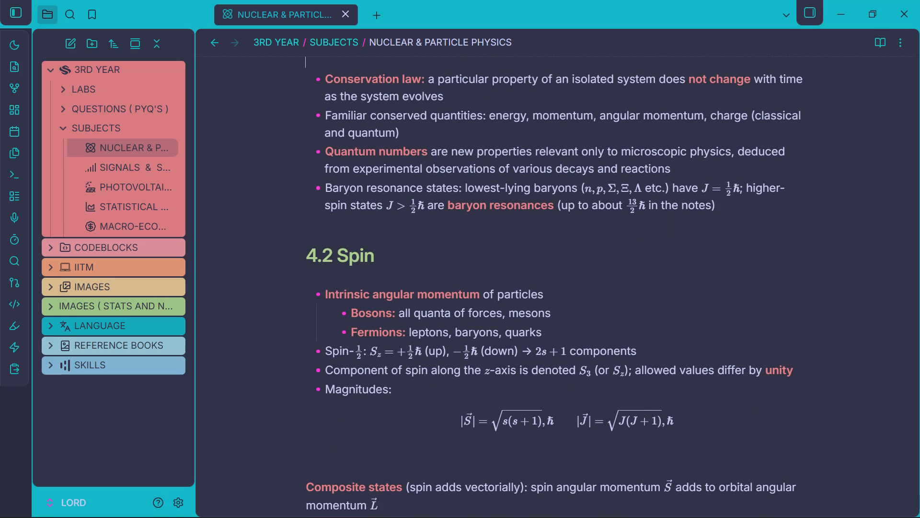
scroll(528, 358, up, 2)
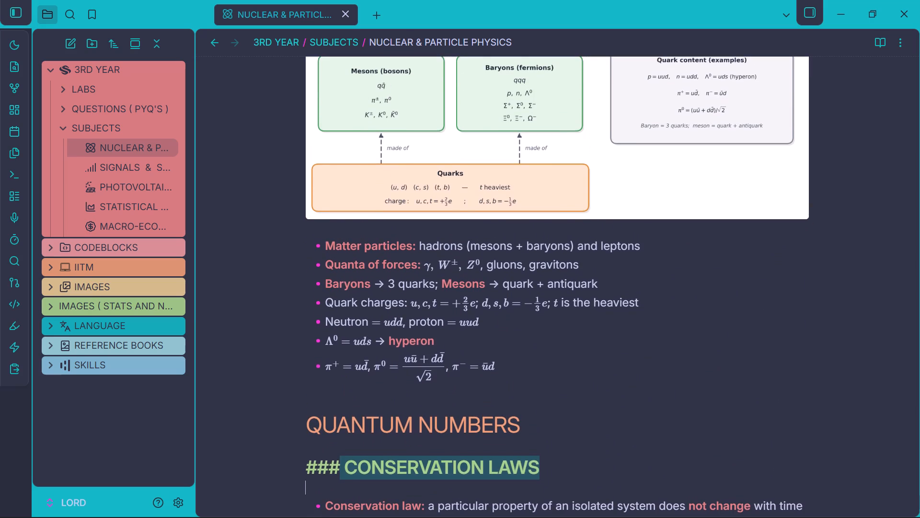
scroll(528, 358, up, 1)
click(478, 392)
scroll(478, 392, down, 2)
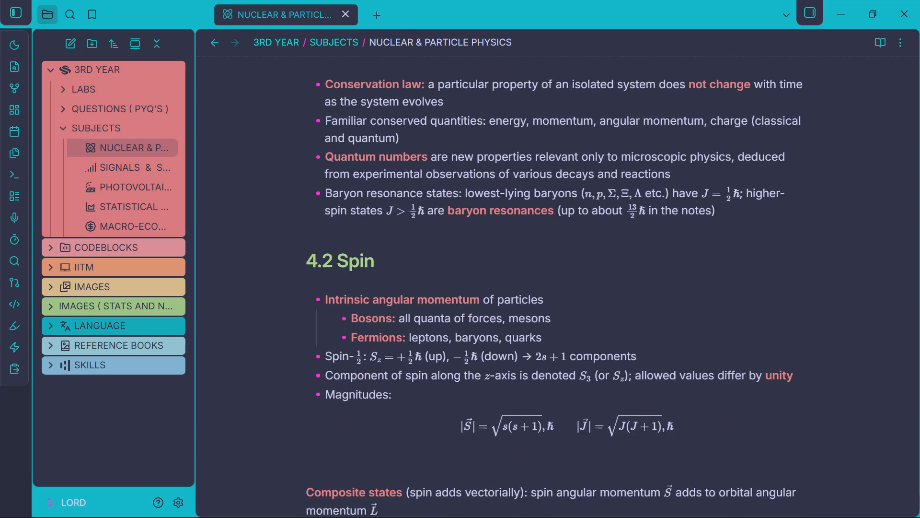
scroll(478, 392, down, 9)
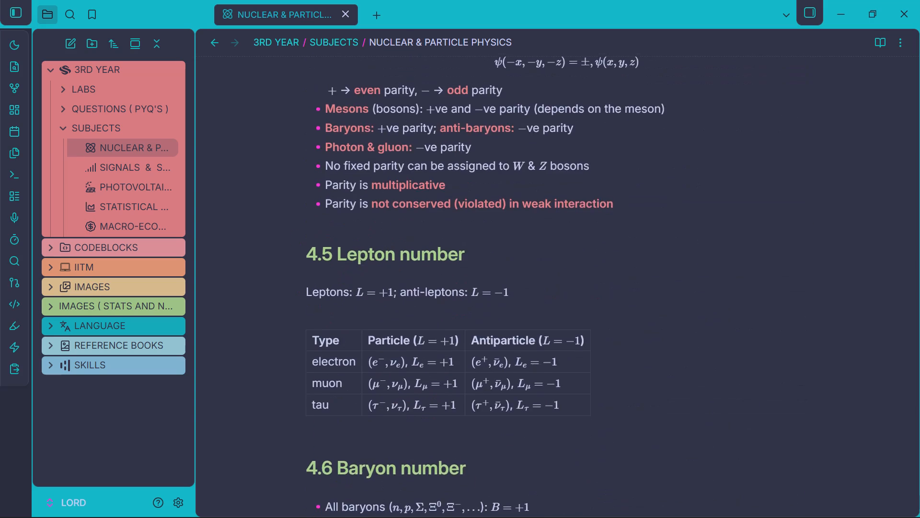
scroll(478, 392, down, 9)
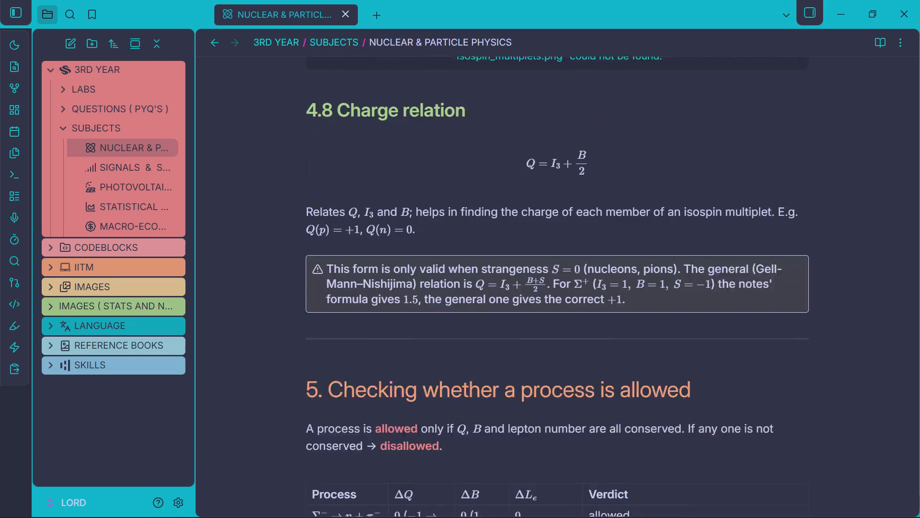
scroll(478, 392, down, 4)
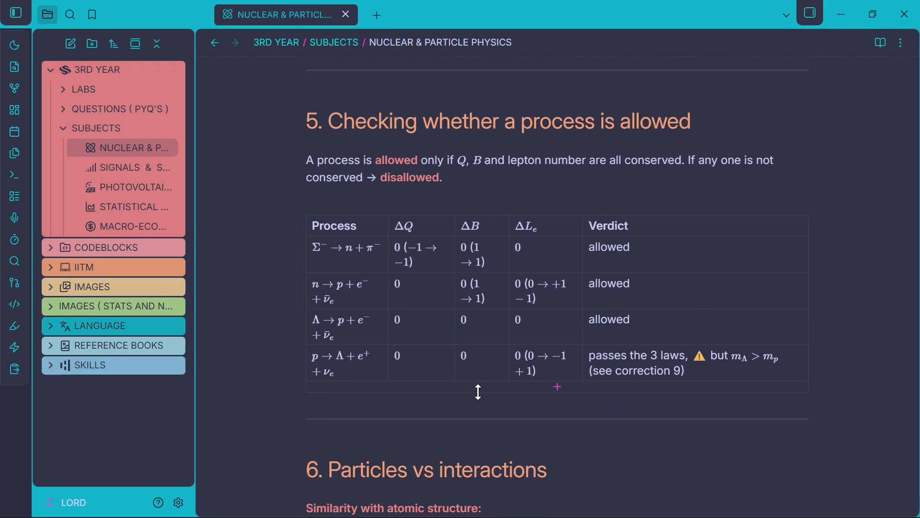
Move the whole "6. Particles vs interactions" section with its closing rule to just above the Quantum numbers heading.
scroll(478, 392, down, 3)
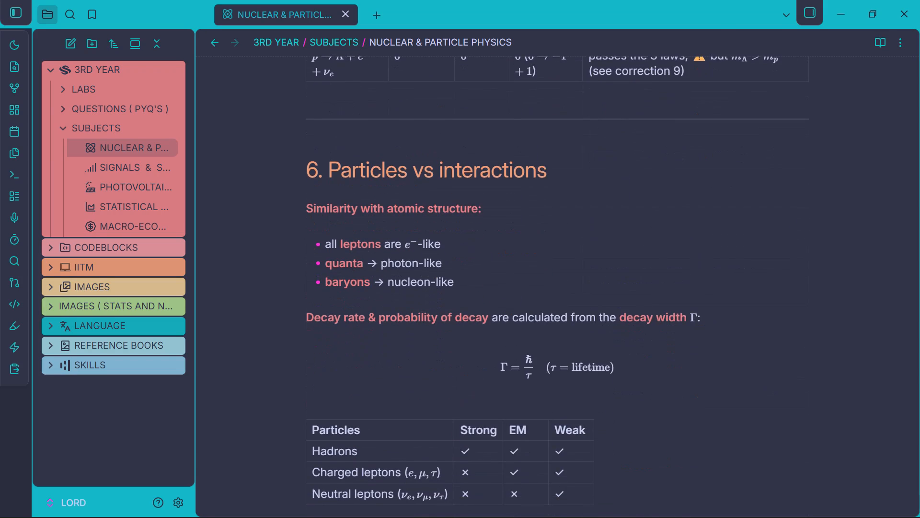
scroll(478, 392, down, 1)
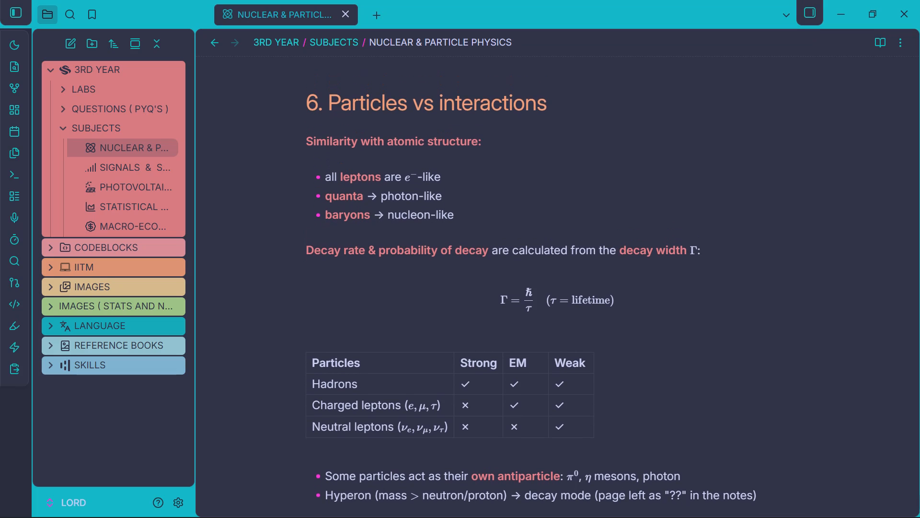
drag(347, 88, 413, 517)
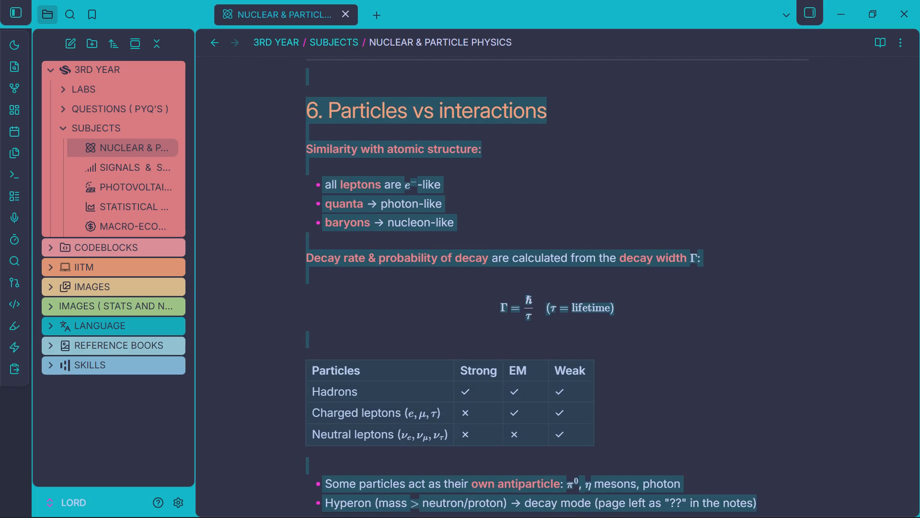
drag(413, 517, 410, 488)
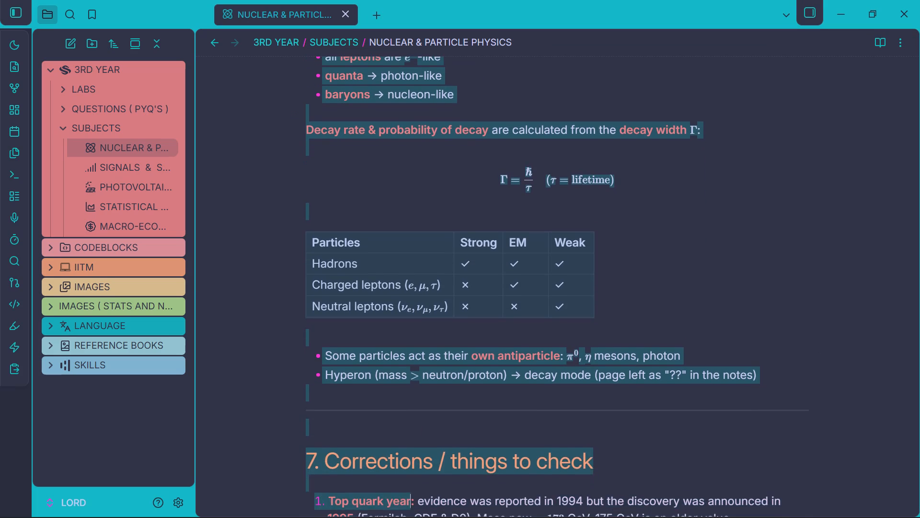
drag(410, 488, 407, 433)
key(ctrl+x)
scroll(407, 433, up, 5)
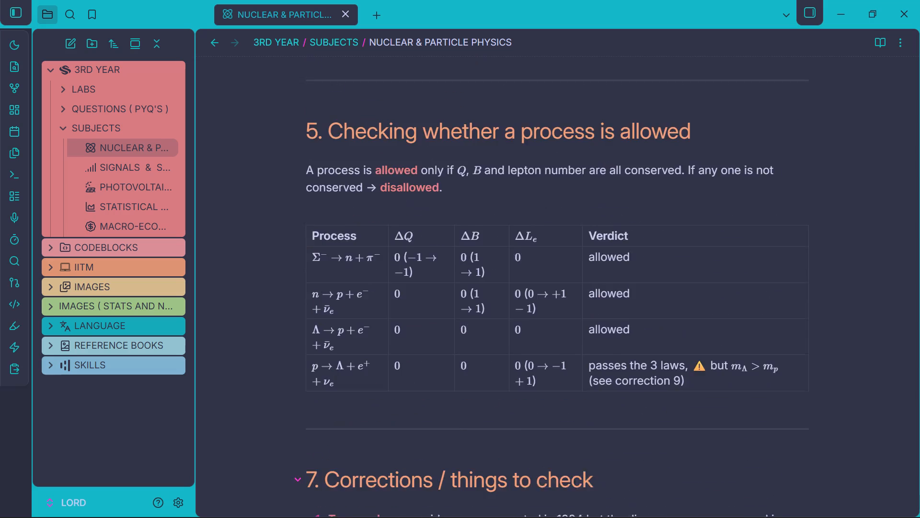
scroll(407, 433, up, 9)
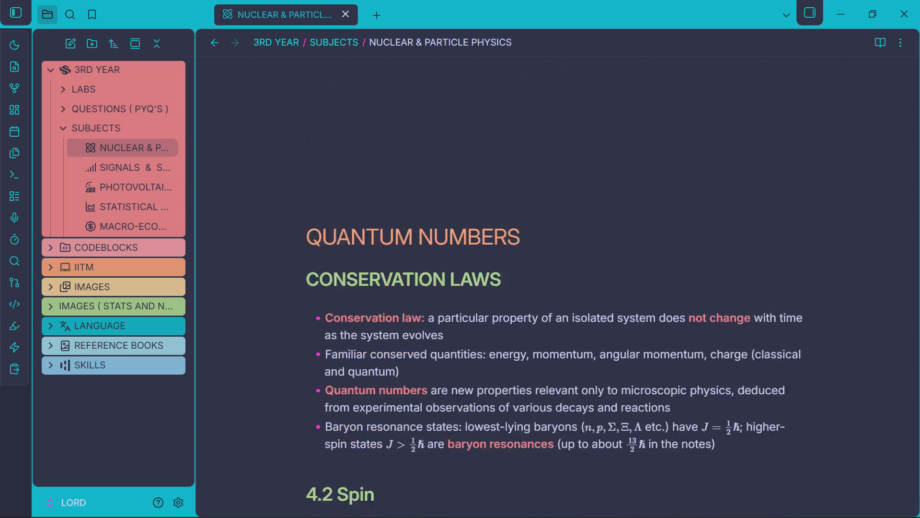
scroll(407, 433, up, 1)
click(374, 272)
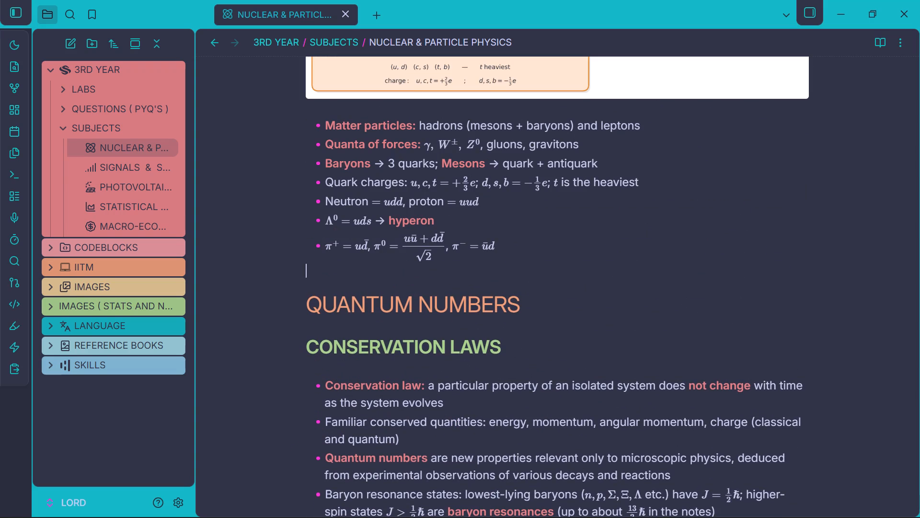
key(ctrl+v)
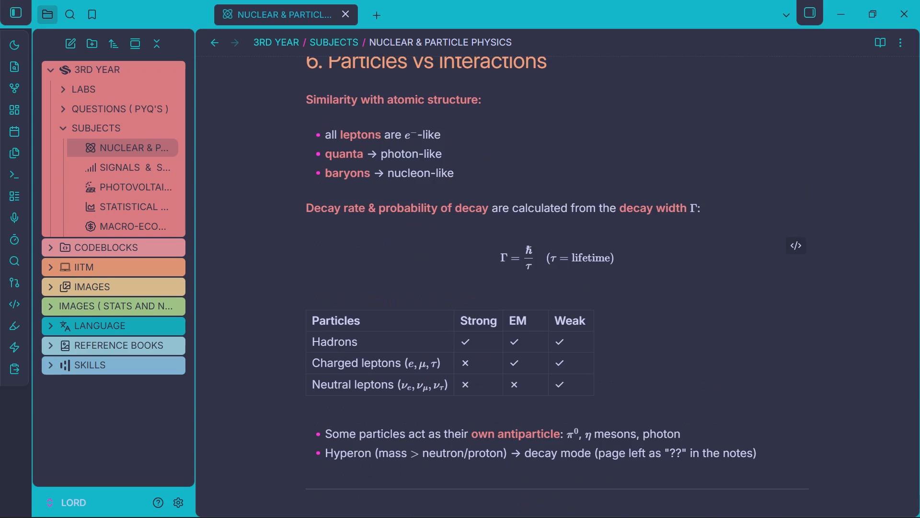
Remove the number "6." from the moved Particles vs interactions heading and convert its text to uppercase.
scroll(374, 272, up, 8)
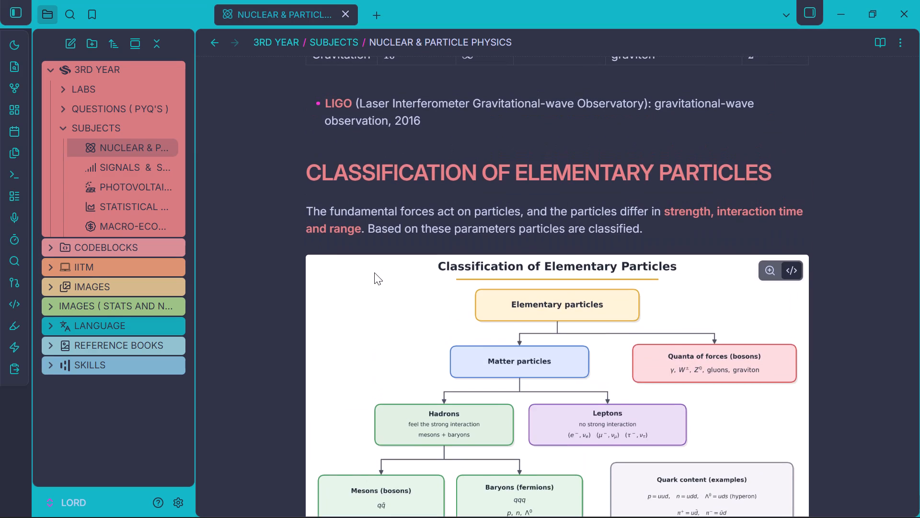
scroll(374, 272, down, 5)
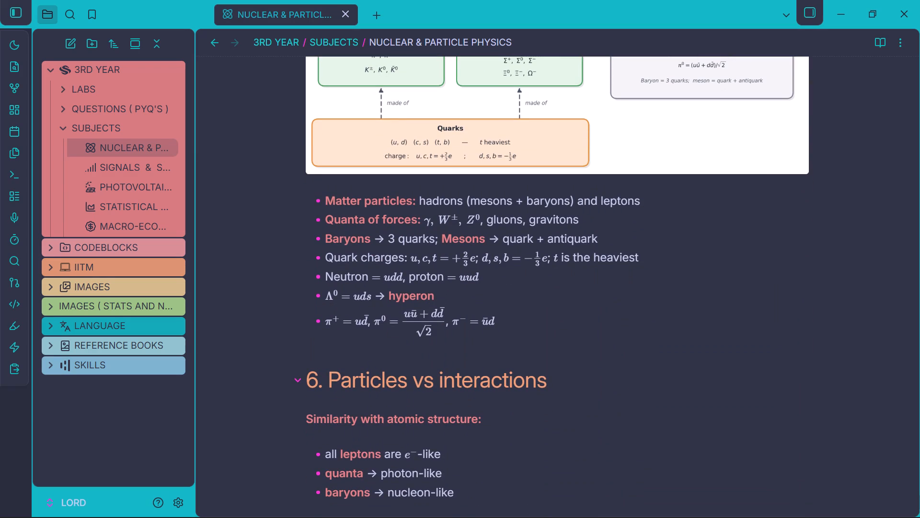
click(322, 384)
key(BackSpace)
key(BackSpace)
key(BackSpace)
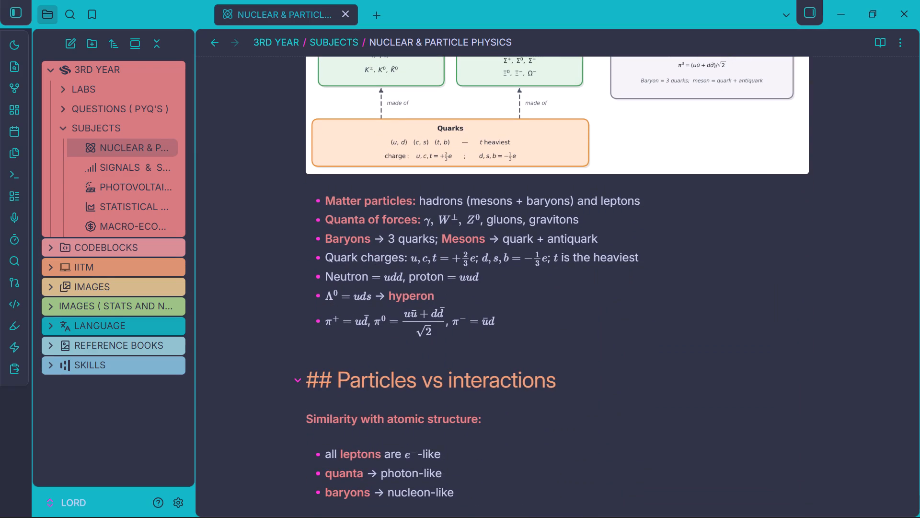
drag(334, 382, 602, 371)
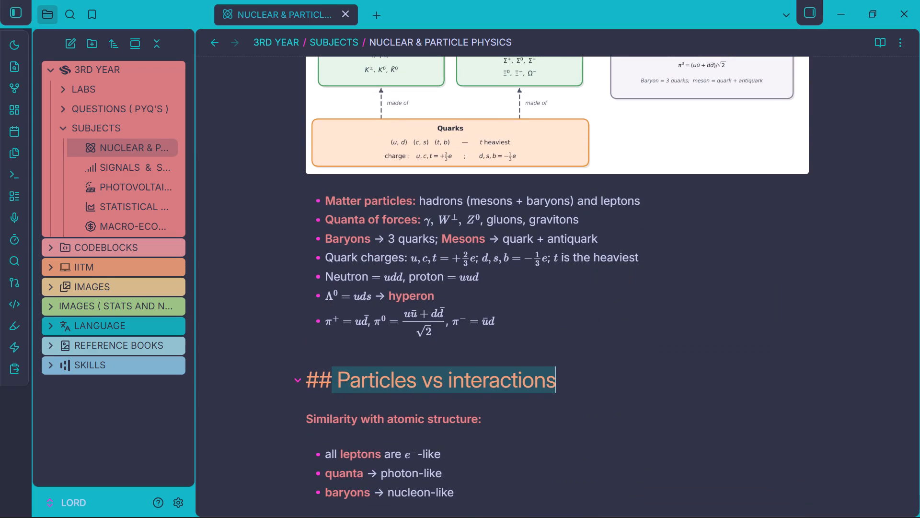
key(ctrl+alt+u)
scroll(602, 371, down, 1)
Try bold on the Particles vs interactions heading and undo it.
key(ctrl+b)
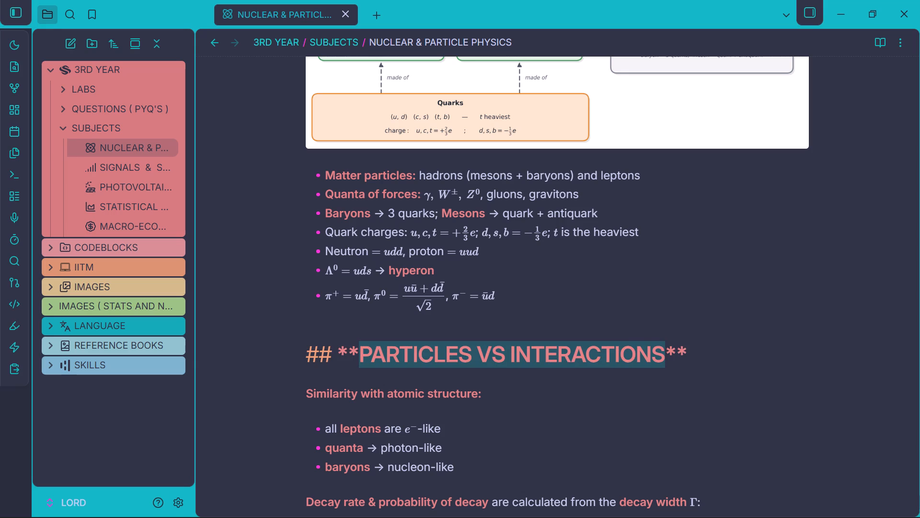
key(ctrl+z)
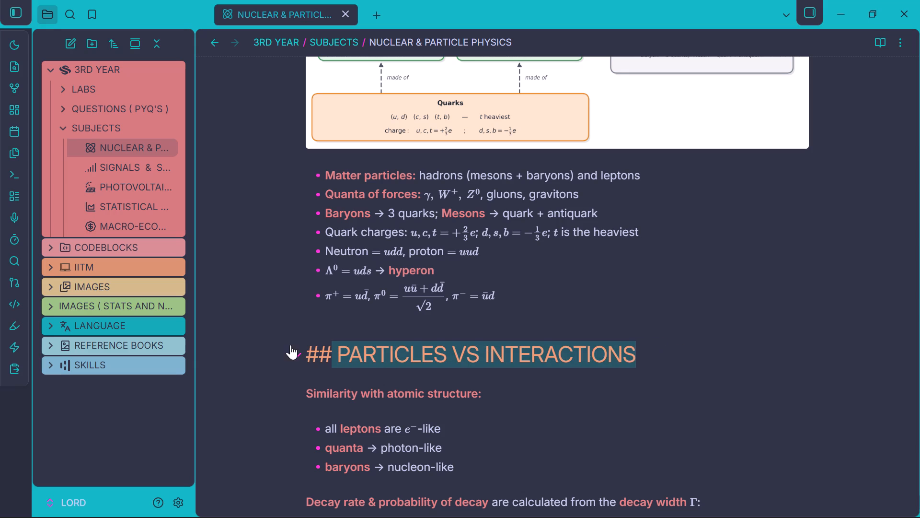
Demote the Particles vs interactions heading to a level-three subheading.
click(334, 348)
key(shift+numbersign)
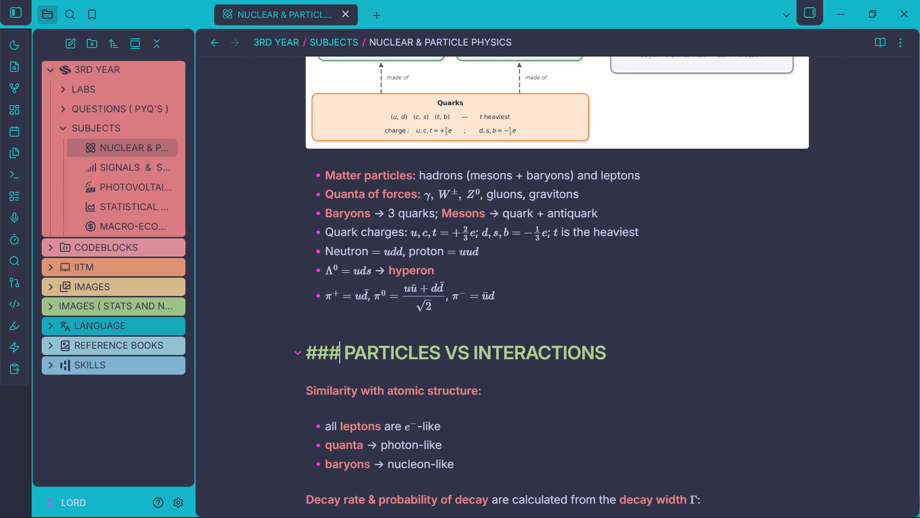
Look over the moved Particles vs interactions subsection and how it fits between the classification and quantum numbers parts.
scroll(334, 348, up, 6)
scroll(334, 348, down, 2)
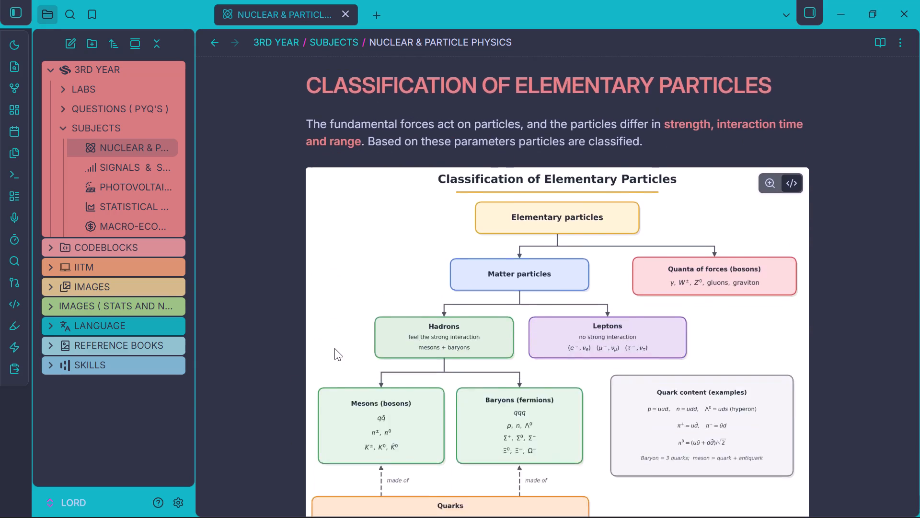
scroll(334, 348, down, 2)
scroll(334, 348, up, 1)
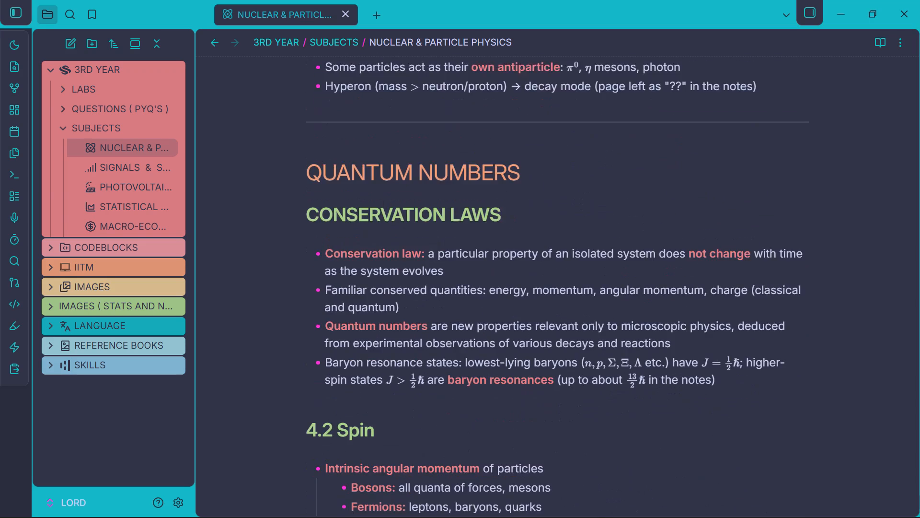
scroll(334, 348, up, 1)
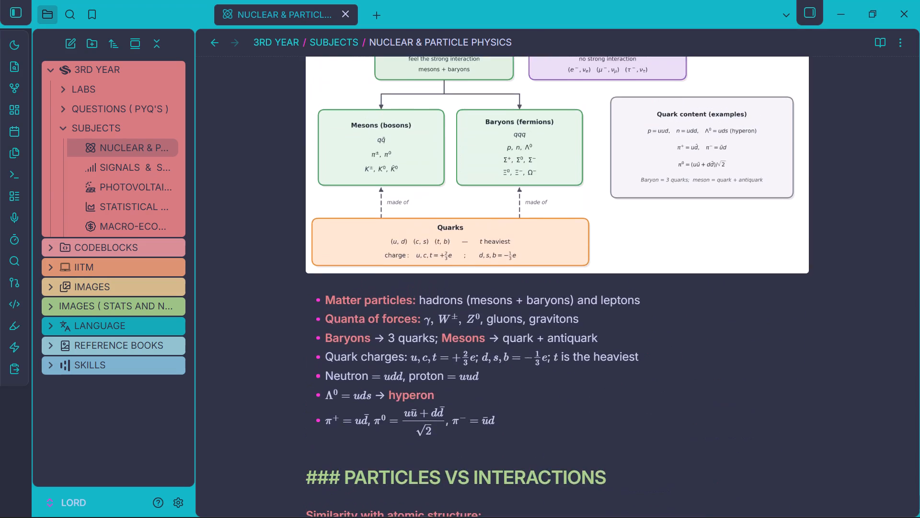
scroll(334, 348, up, 2)
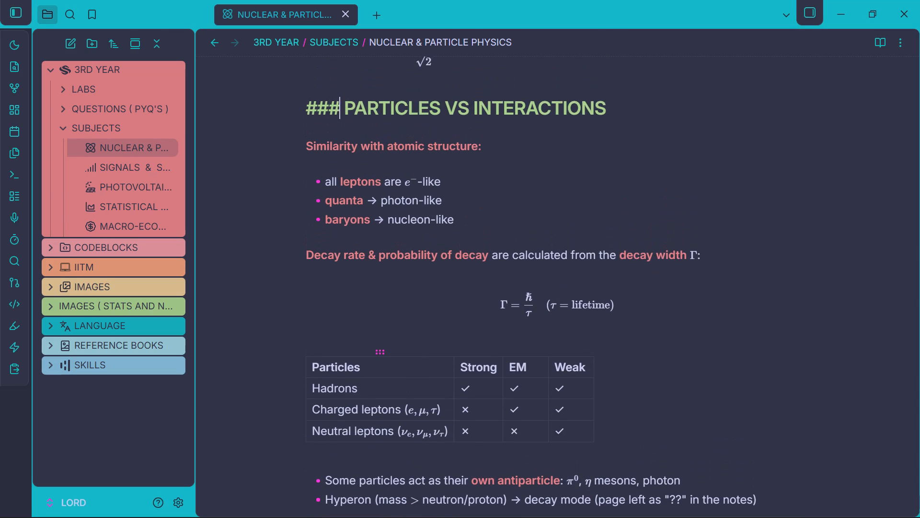
scroll(334, 348, down, 2)
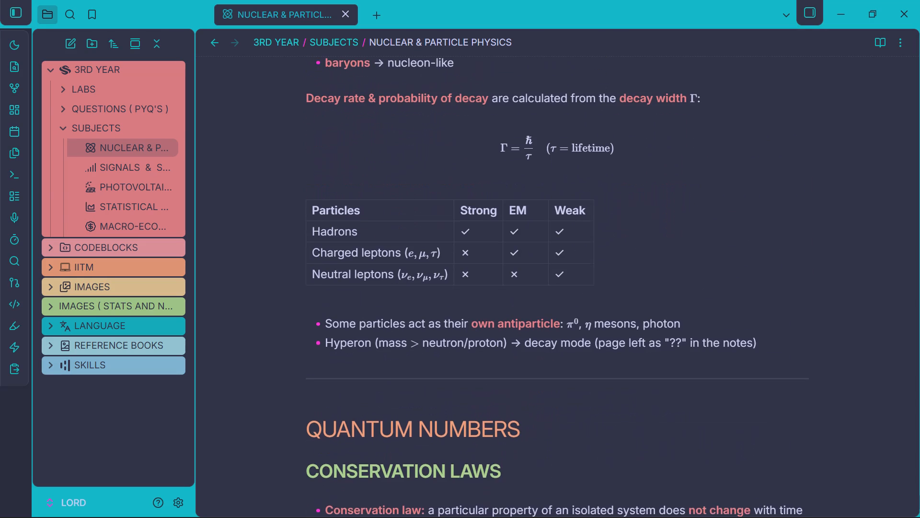
Delete the horizontal rule between the hyperon decay mode bullet and the Quantum numbers heading, keeping a blank line there.
scroll(334, 348, down, 1)
drag(313, 380, 310, 352)
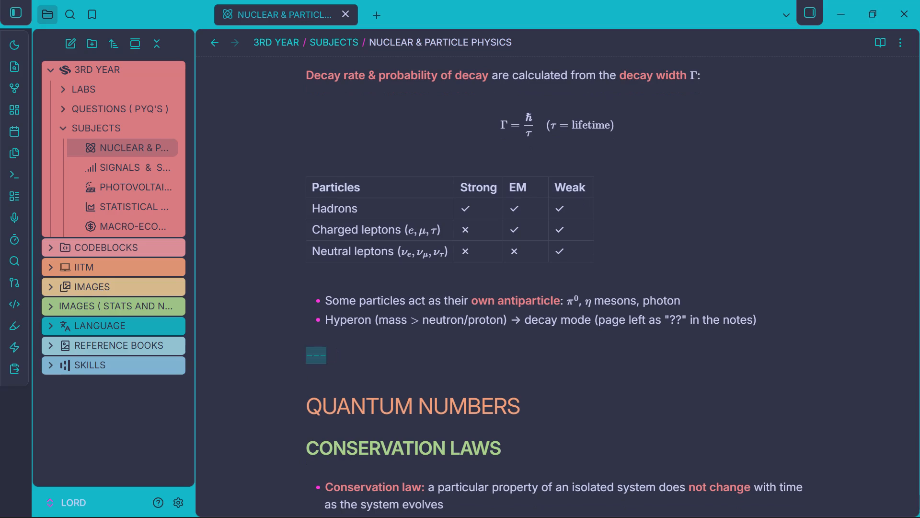
key(BackSpace)
key(Down)
key(Up)
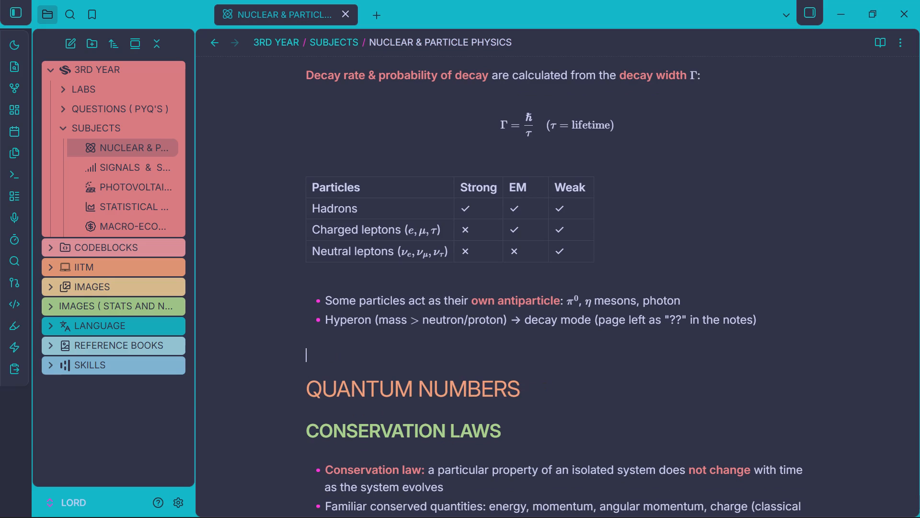
key(BackSpace)
key(Return)
Make the Quantum numbers heading bold.
scroll(310, 352, down, 1)
drag(530, 321, 312, 318)
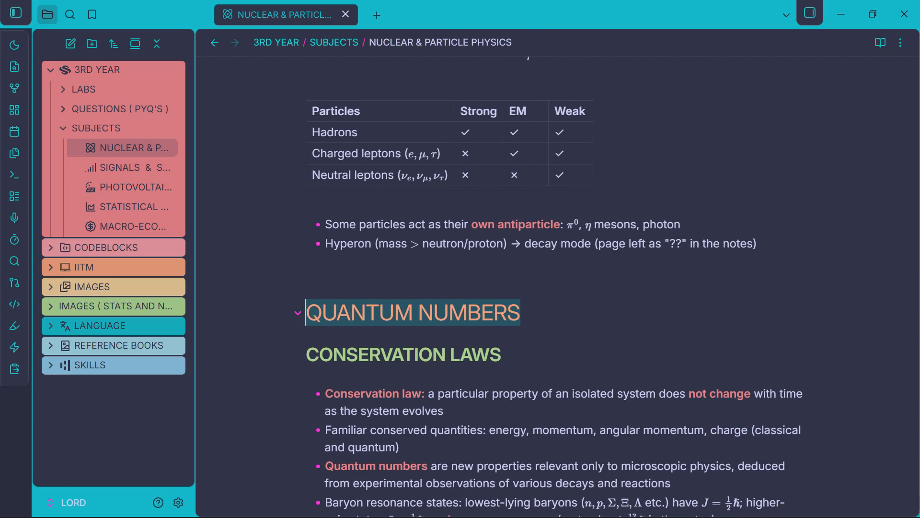
drag(312, 318, 310, 318)
key(ctrl+b)
scroll(310, 318, down, 1)
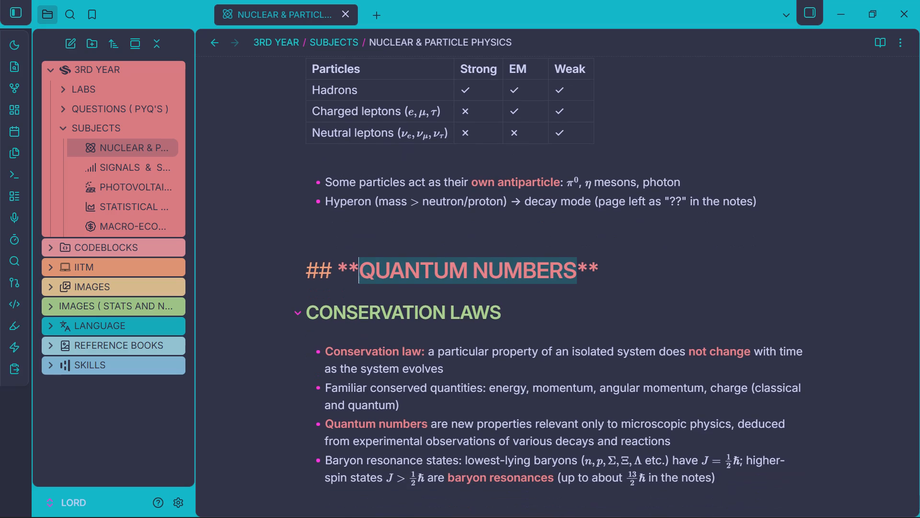
click(322, 333)
scroll(322, 333, down, 2)
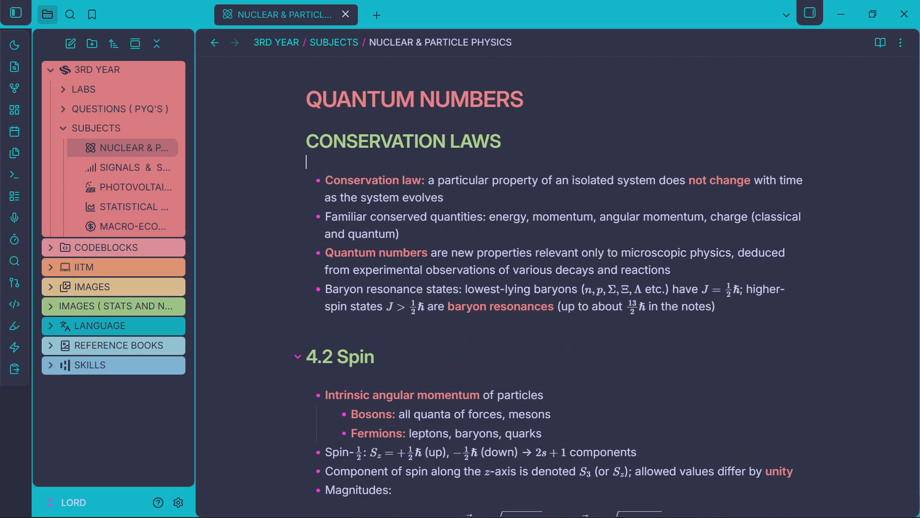
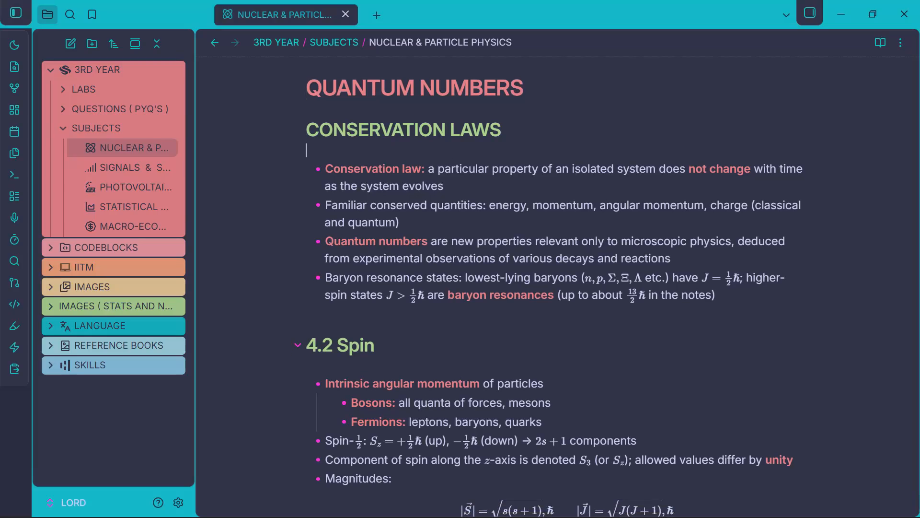
Remove the 4.2 numbering from the Spin heading and demote it to a level-four heading.
scroll(322, 333, down, 2)
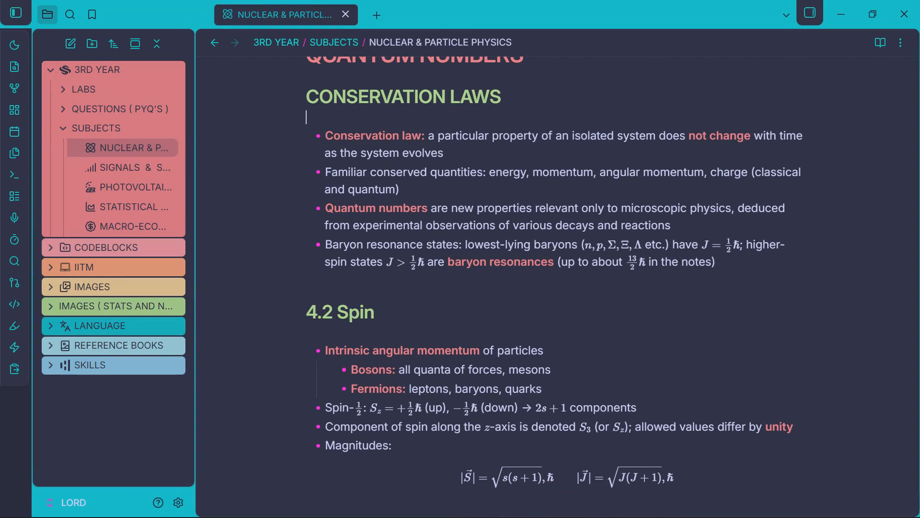
drag(338, 318, 315, 318)
key(BackSpace)
key(BackSpace)
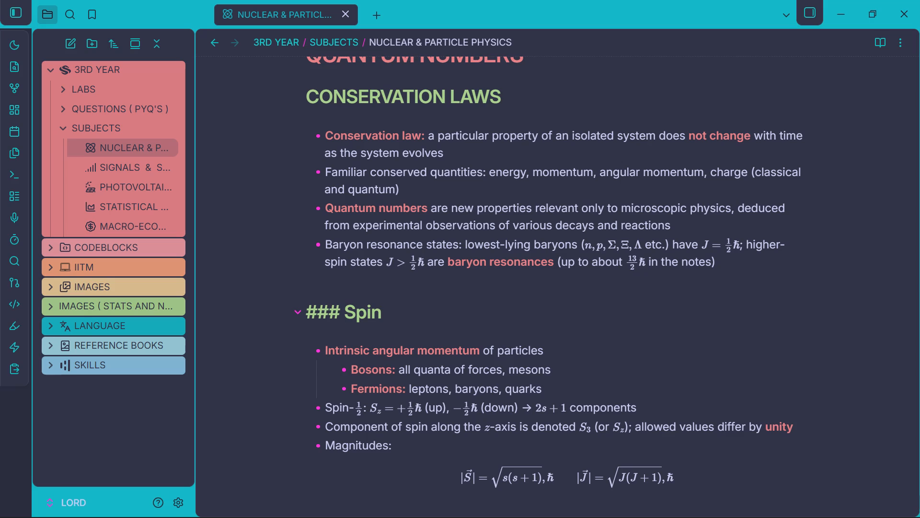
key(Left)
key(BackSpace)
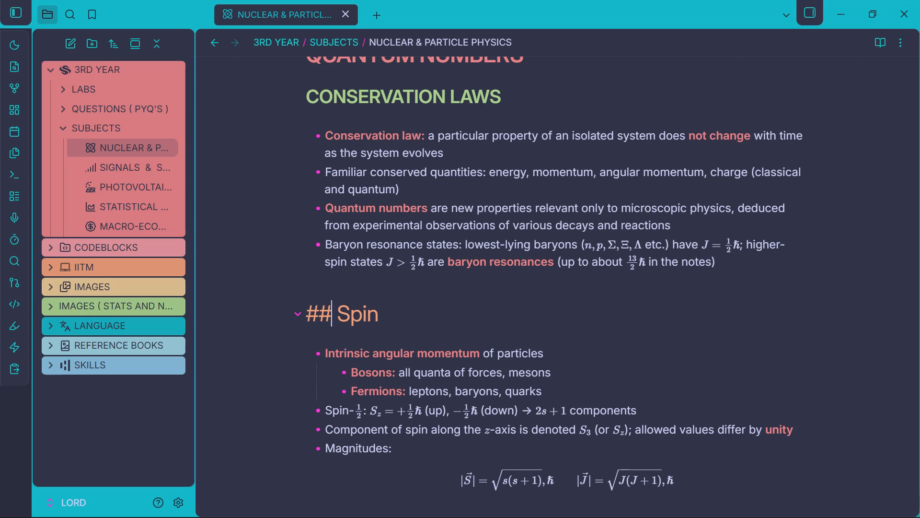
text(##)
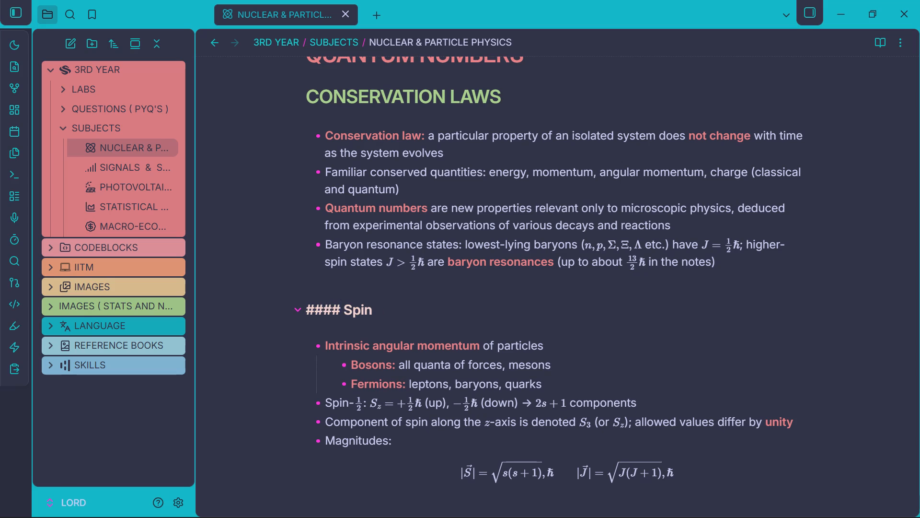
Convert the Spin heading text to uppercase.
click(379, 316)
drag(379, 316, 353, 313)
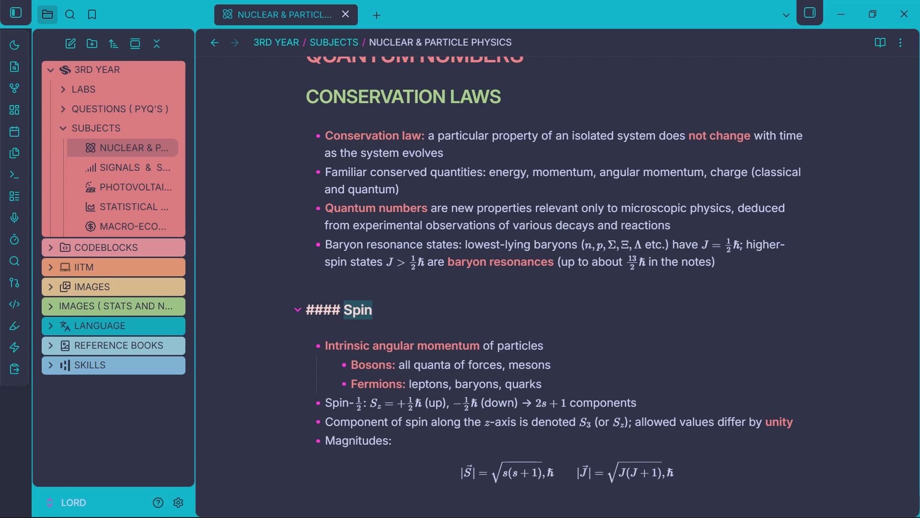
key(ctrl+alt+u)
Number the SPIN heading under Conservation laws as "1.".
scroll(353, 313, down, 5)
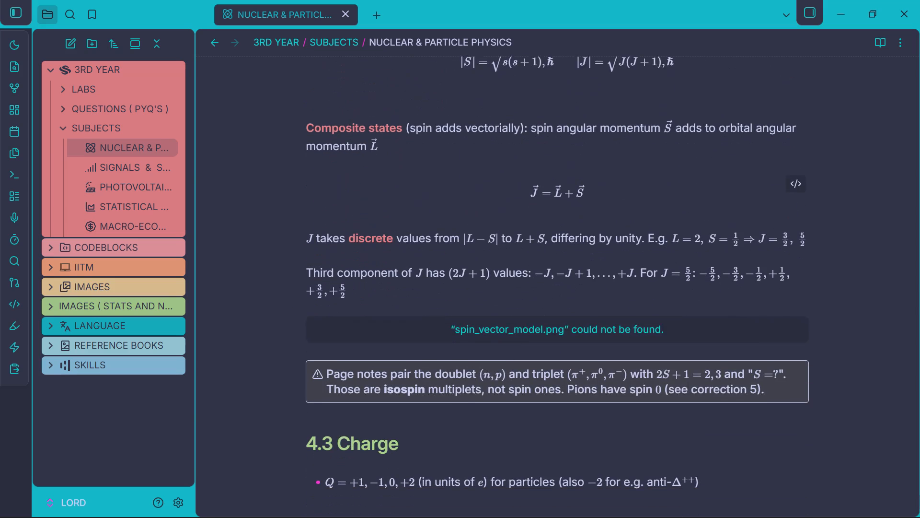
scroll(353, 313, down, 1)
scroll(353, 313, up, 6)
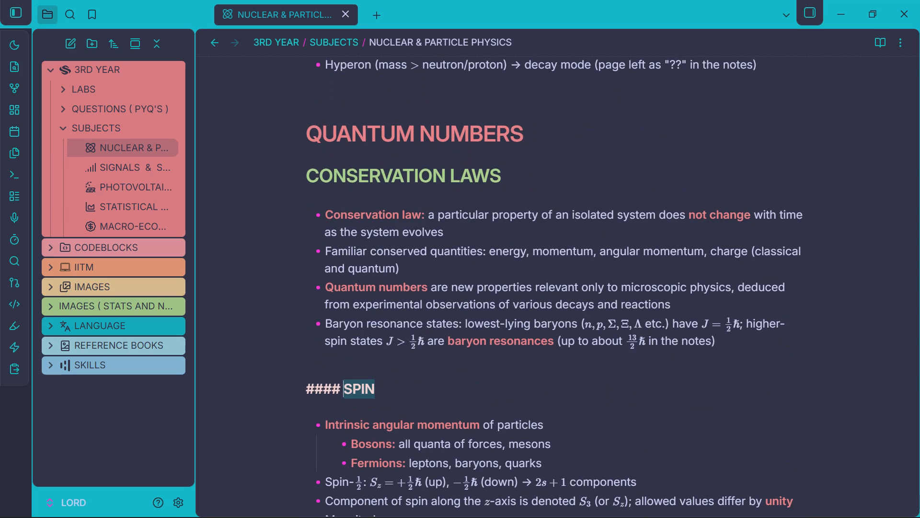
scroll(353, 313, up, 1)
key(Left)
key(Left)
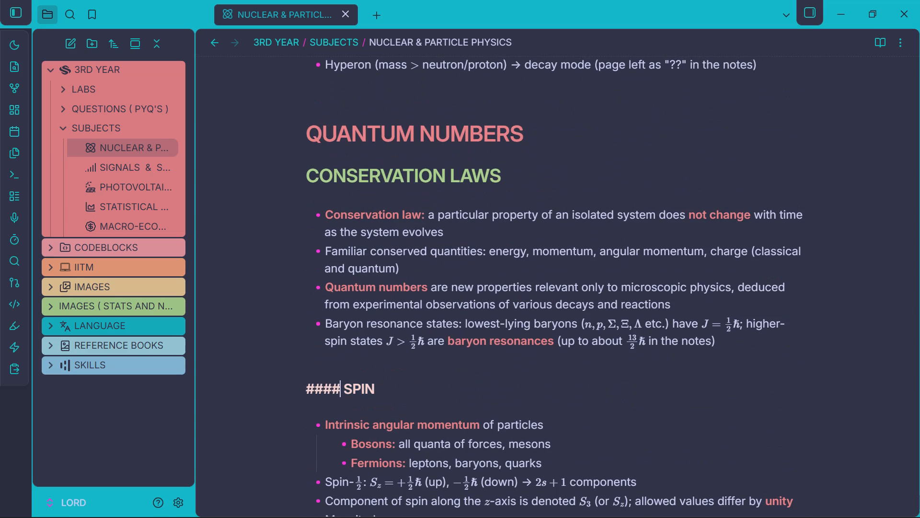
text(1.)
key(BackSpace)
key(BackSpace)
key(space)
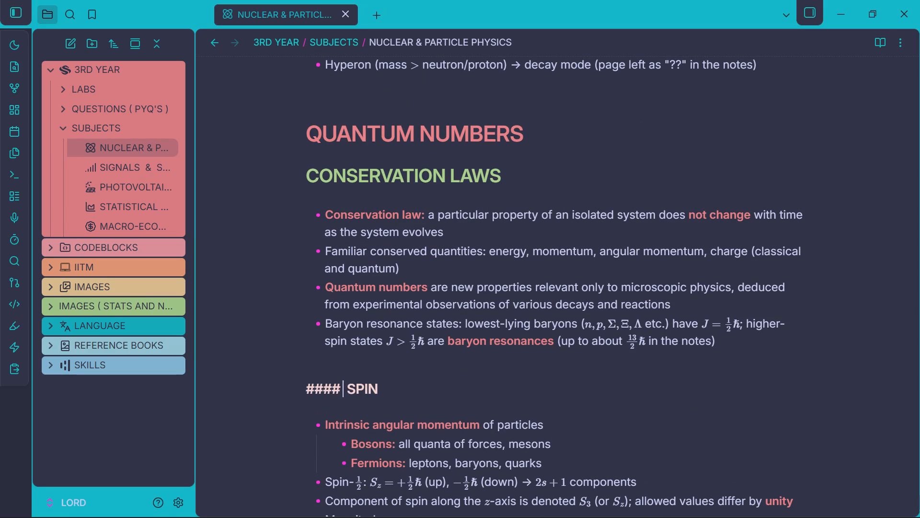
text(1.)
scroll(353, 313, down, 1)
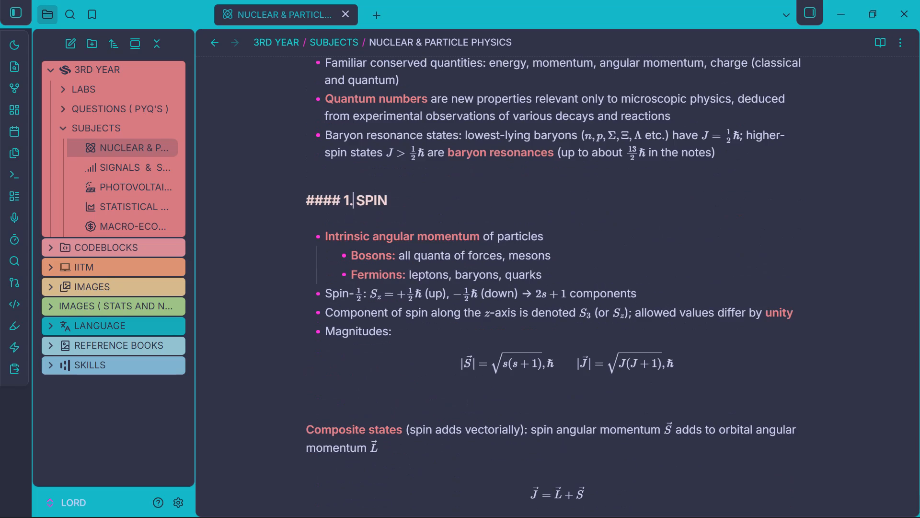
scroll(353, 313, down, 2)
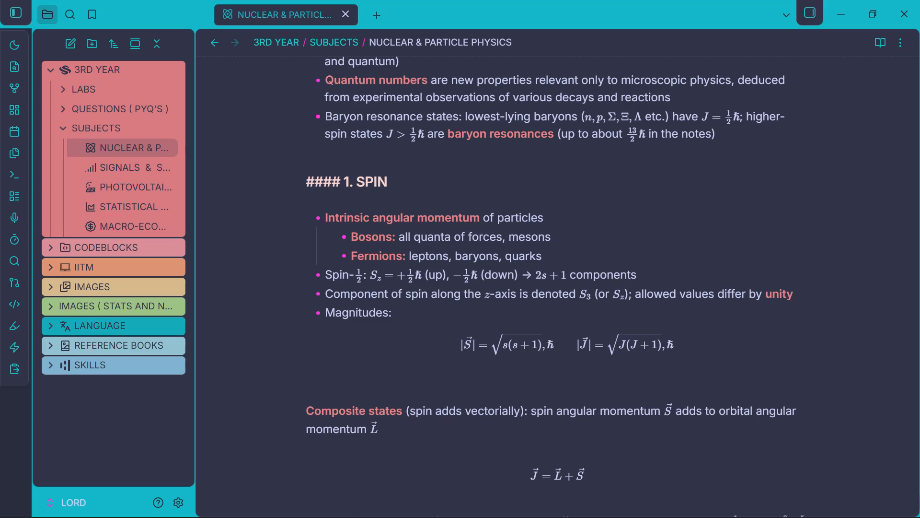
scroll(353, 313, down, 2)
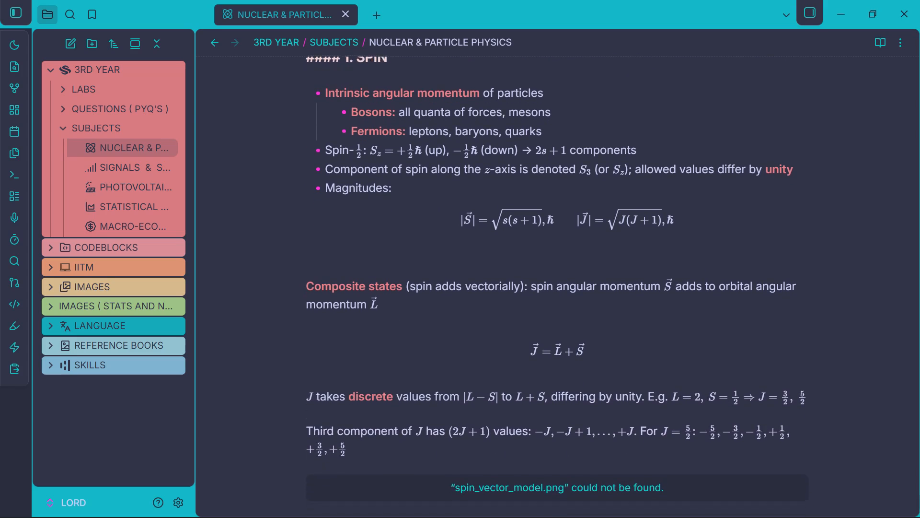
scroll(353, 313, down, 2)
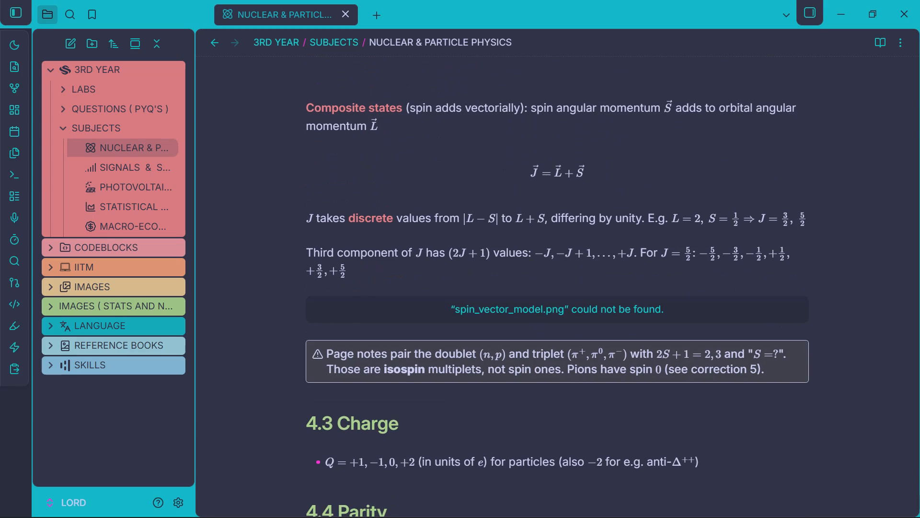
click(572, 505)
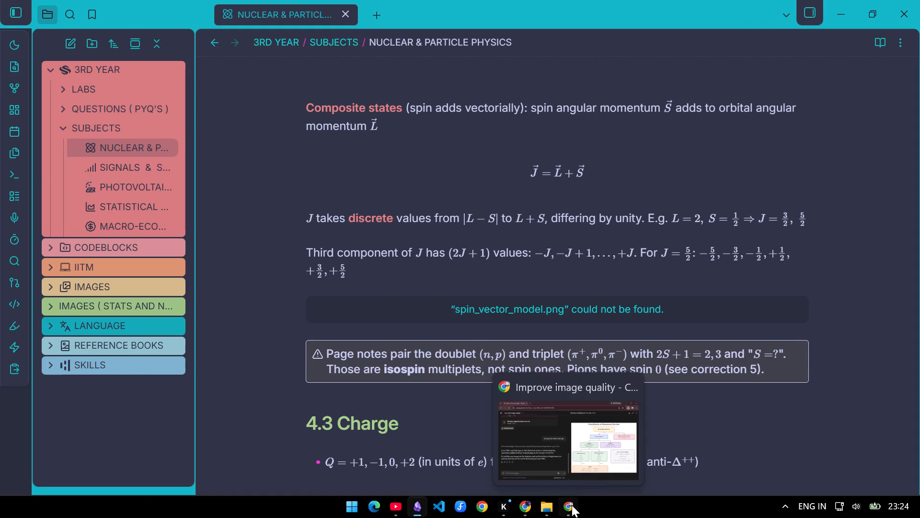
click(530, 510)
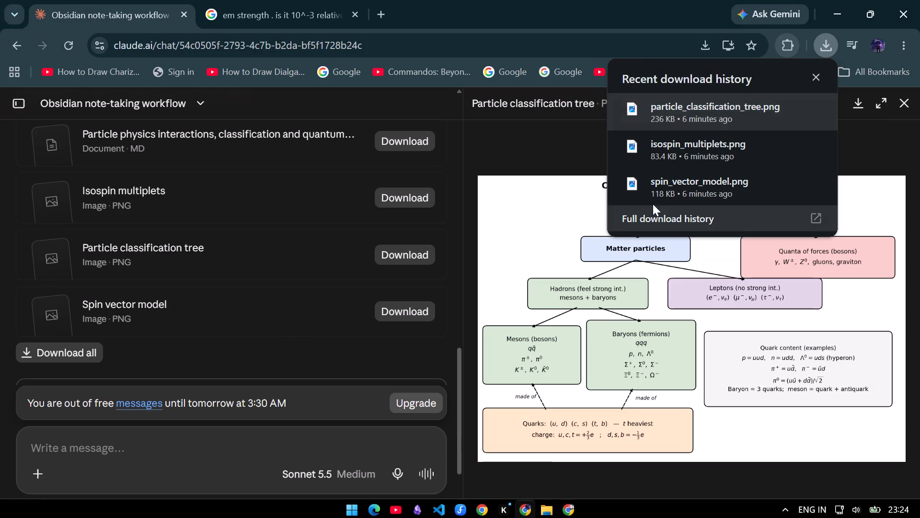
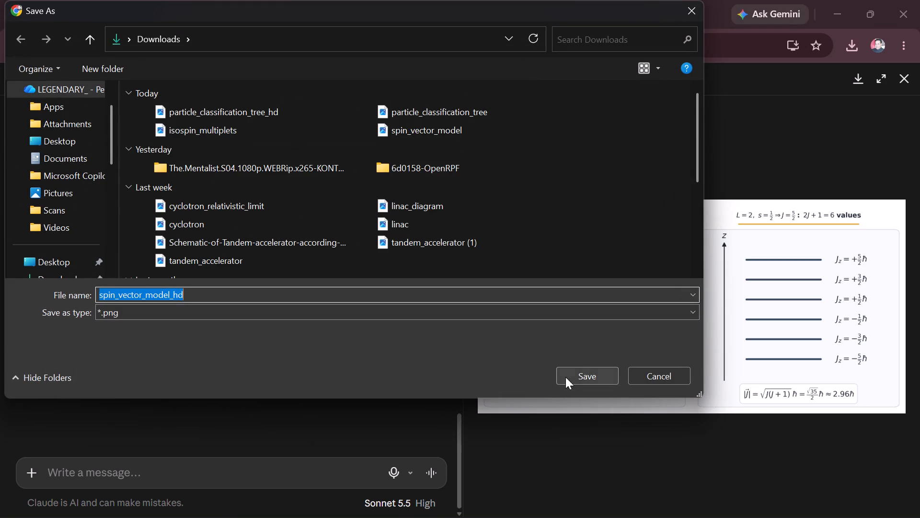
click(565, 377)
Switch to Obsidian and replace the missing spin_vector_model.png embed in the SPIN section with the downloaded spin_vector_model_hd.png.
drag(716, 83, 317, 517)
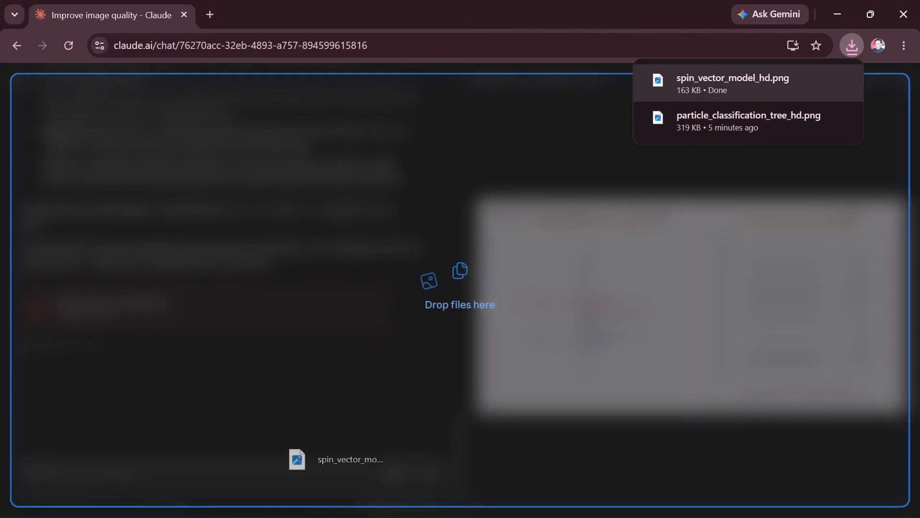
drag(317, 517, 400, 321)
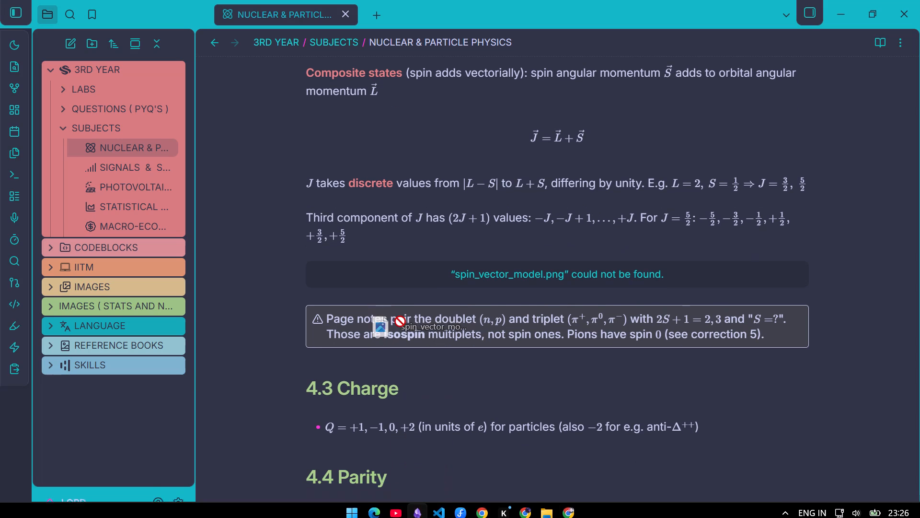
drag(400, 321, 396, 296)
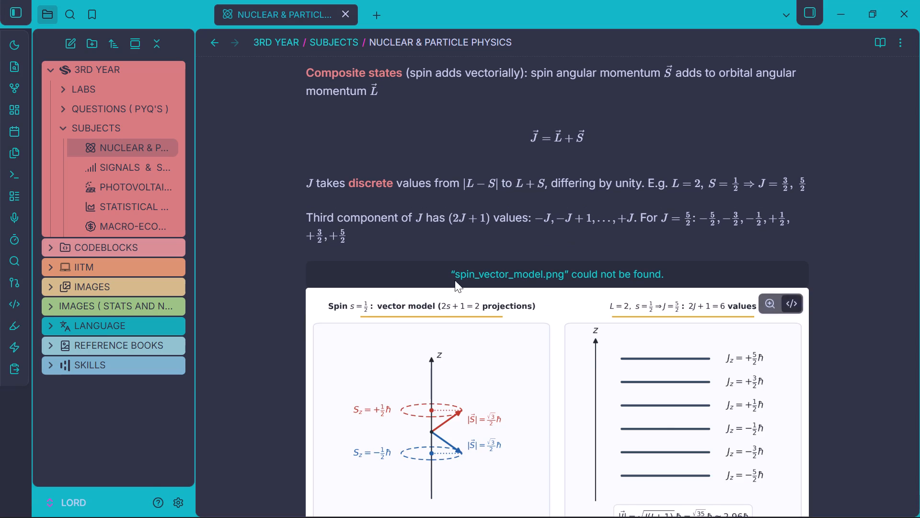
click(474, 274)
key(BackSpace)
key(BackSpace)
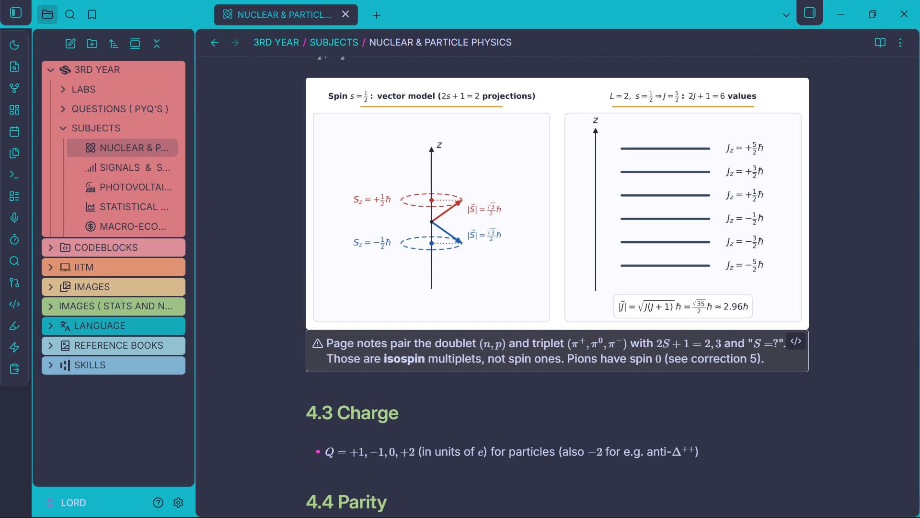
Insert a blank line between the spin vector model image and the isospin warning callout.
click(308, 340)
key(Left)
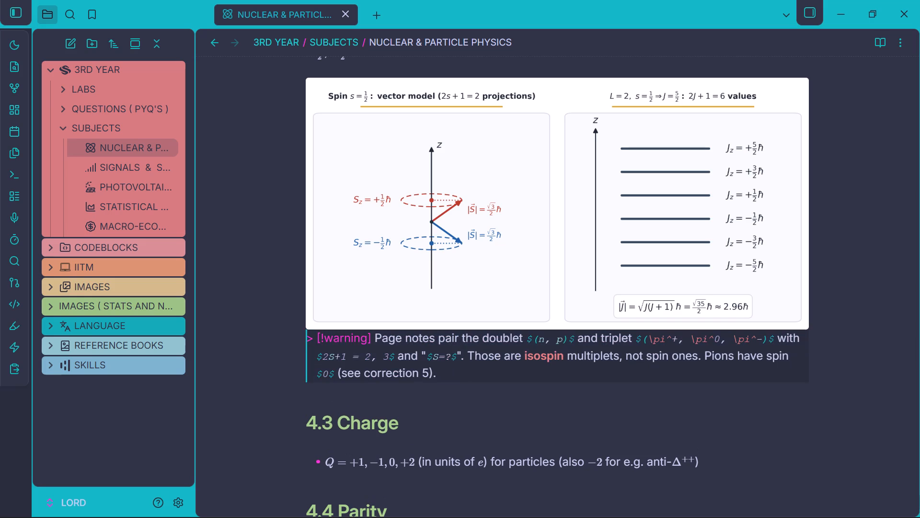
key(Left)
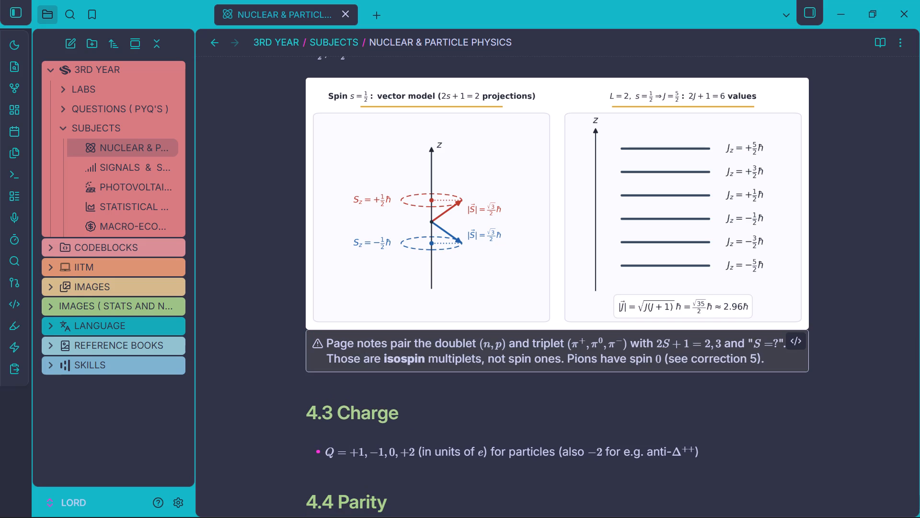
click(308, 340)
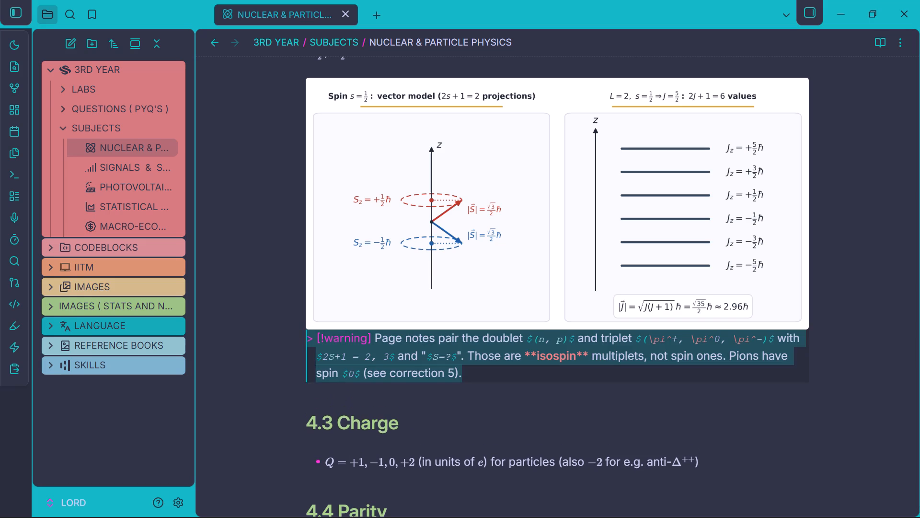
key(Return)
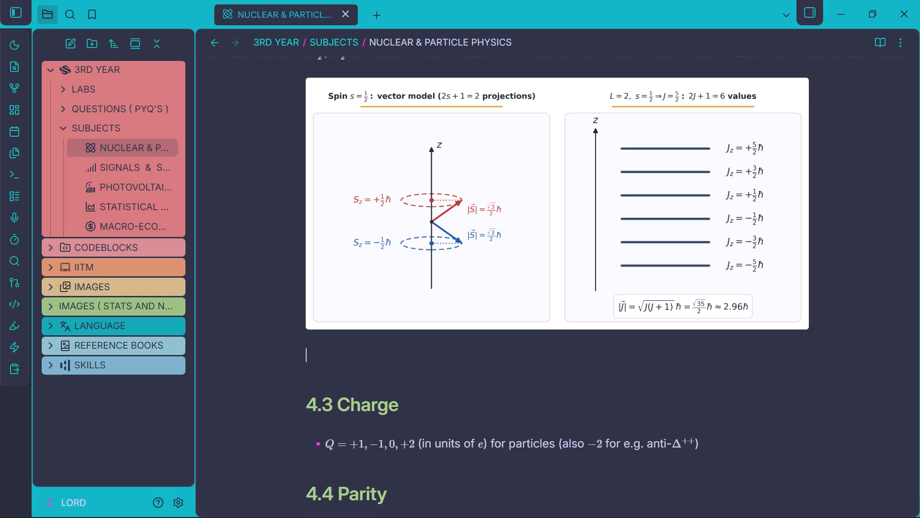
key(ctrl+z)
key(Left)
key(Return)
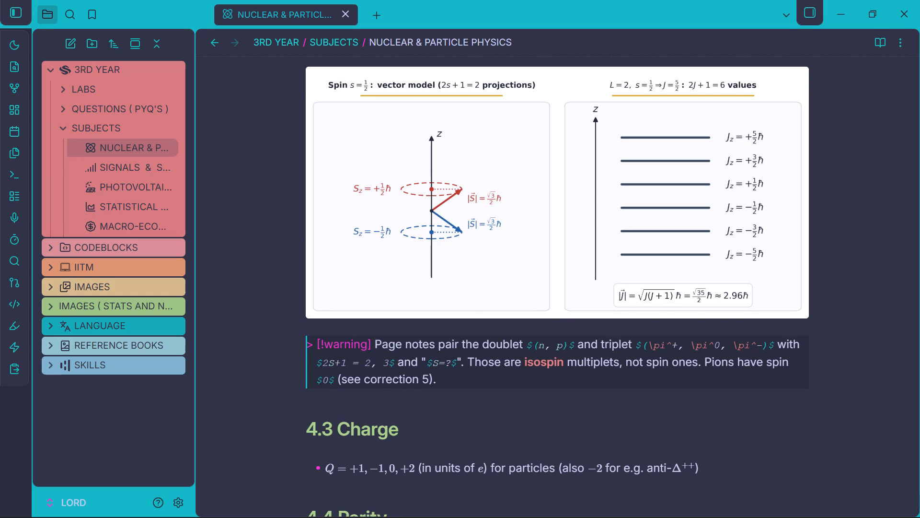
click(324, 329)
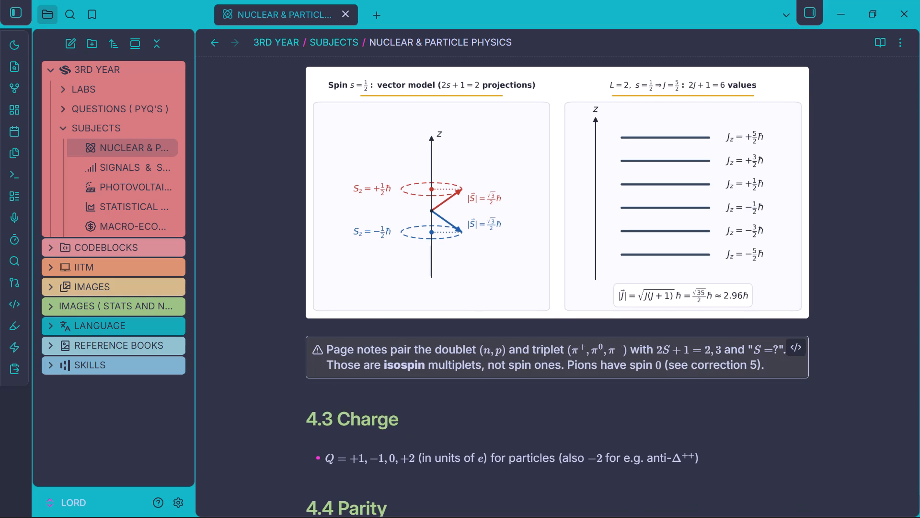
click(327, 388)
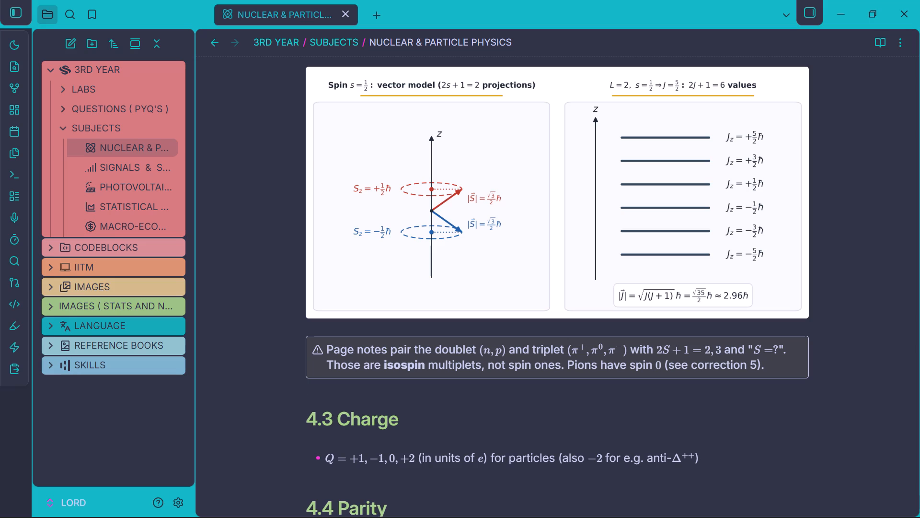
Review the SPIN section from its heading through the isospin warning callout.
scroll(327, 388, up, 3)
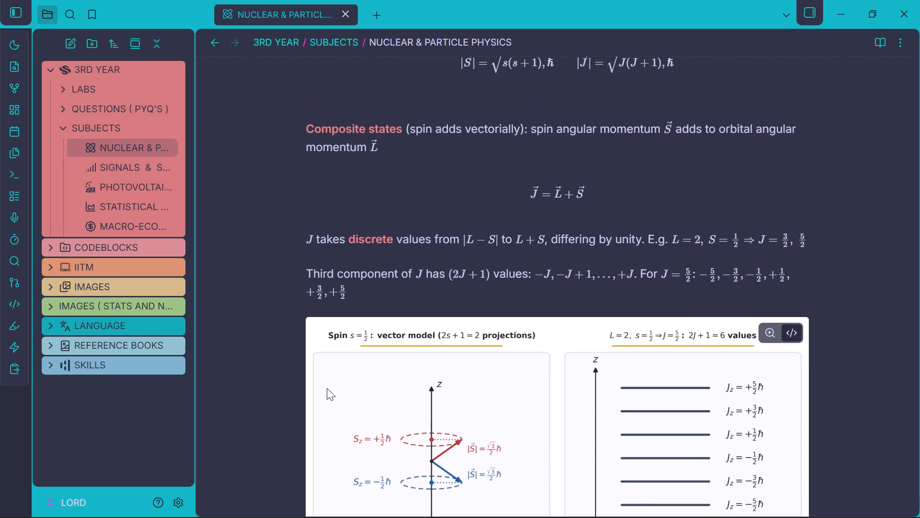
scroll(327, 388, up, 1)
scroll(327, 388, down, 3)
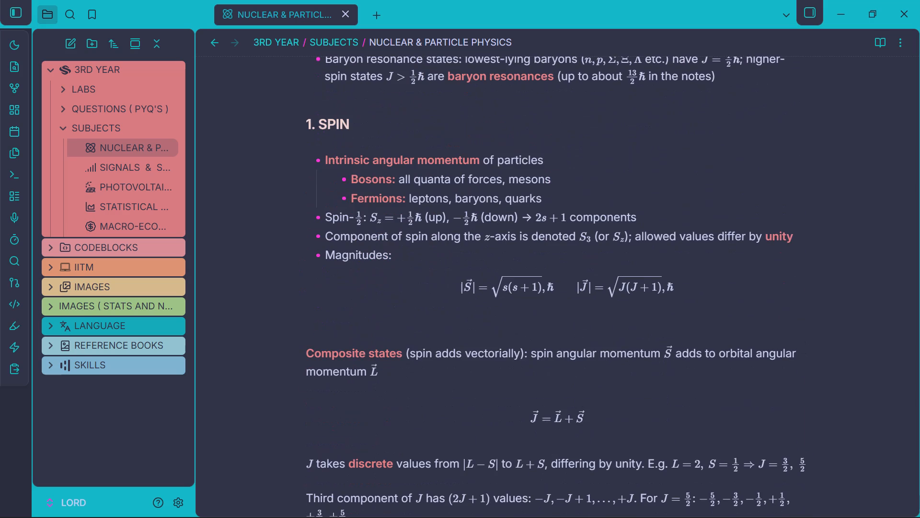
scroll(327, 388, down, 3)
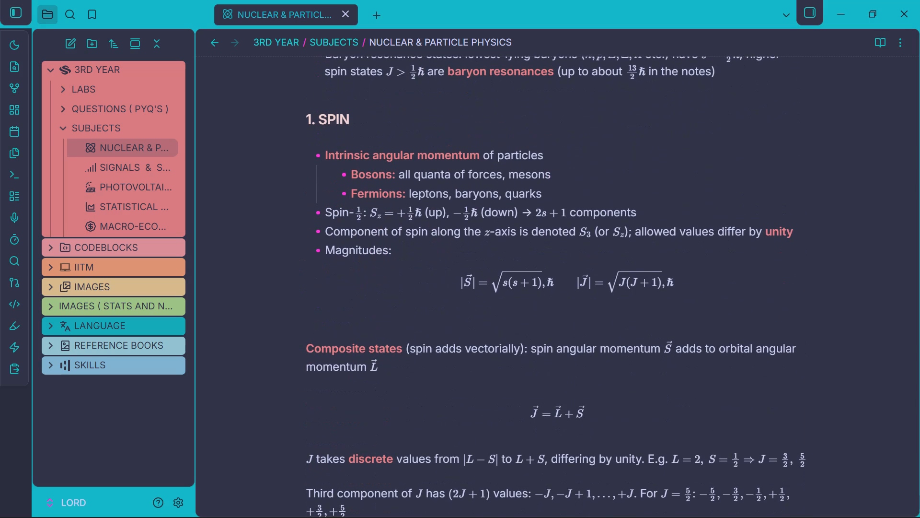
scroll(327, 388, down, 1)
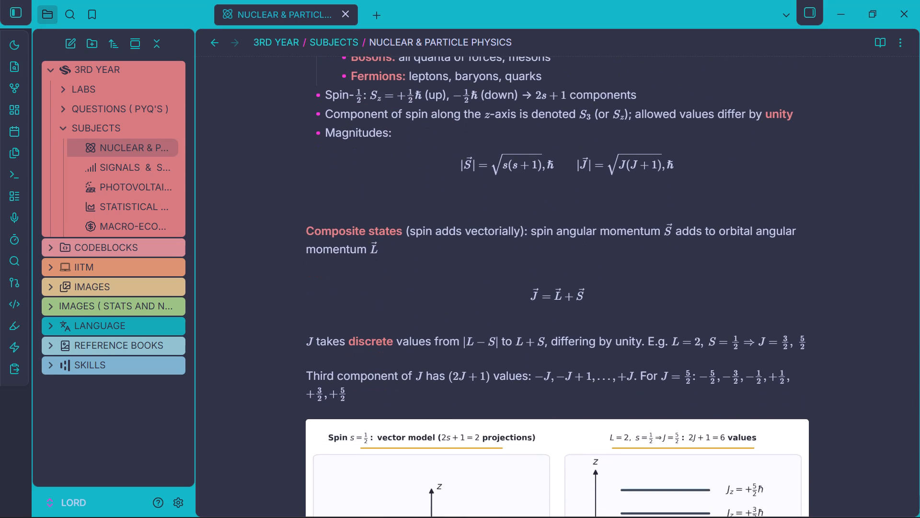
scroll(327, 388, down, 4)
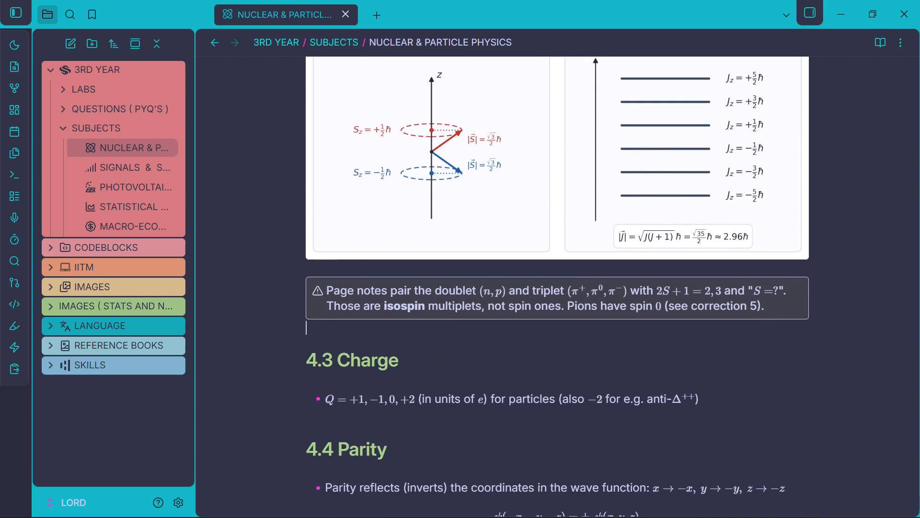
scroll(327, 388, down, 1)
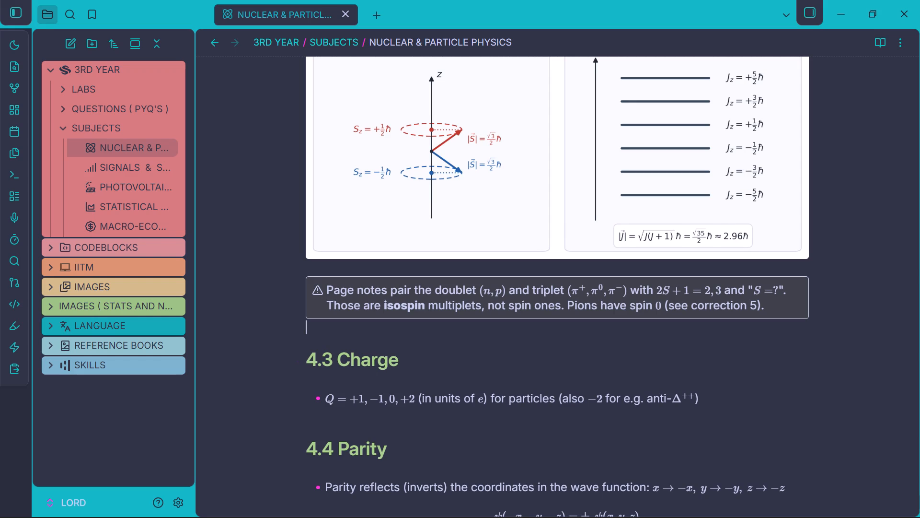
Copy the isospin warning callout and paste it into the Google AI chat about em strength in Chrome.
drag(307, 269, 320, 331)
key(ctrl+c)
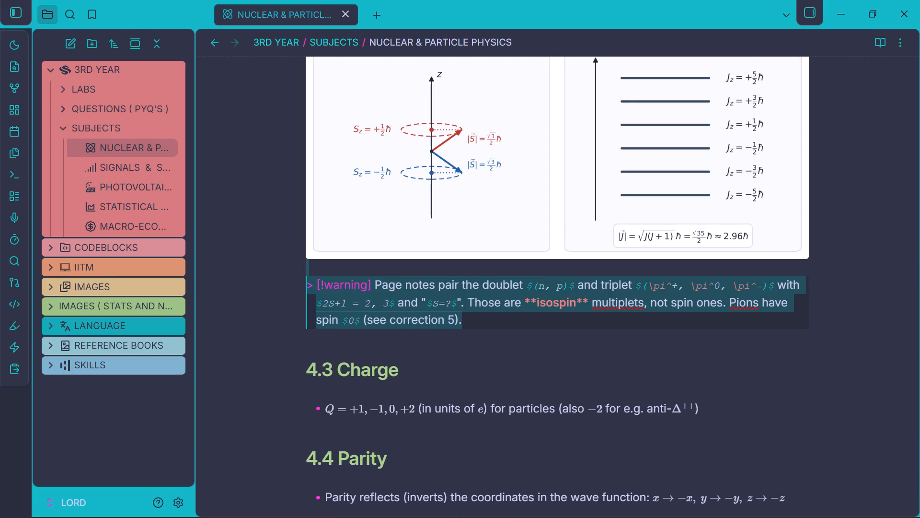
click(528, 508)
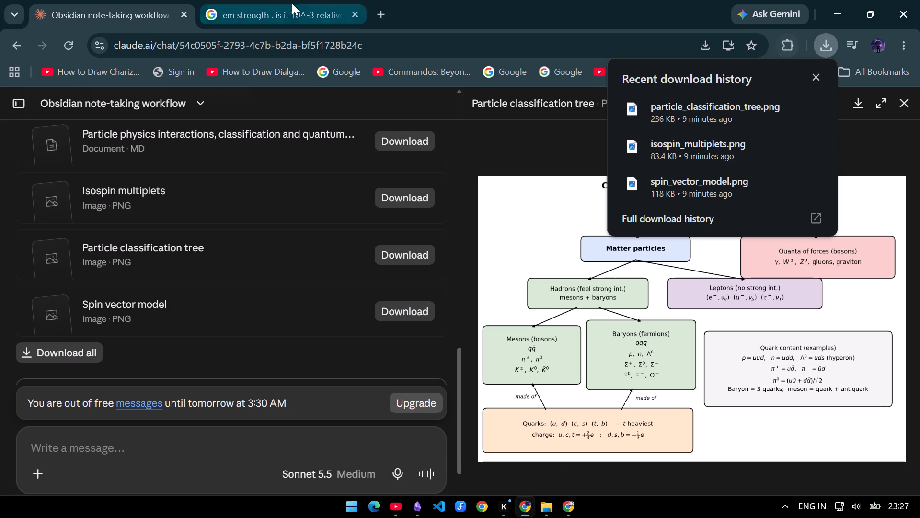
click(292, 5)
click(164, 429)
key(ctrl+v)
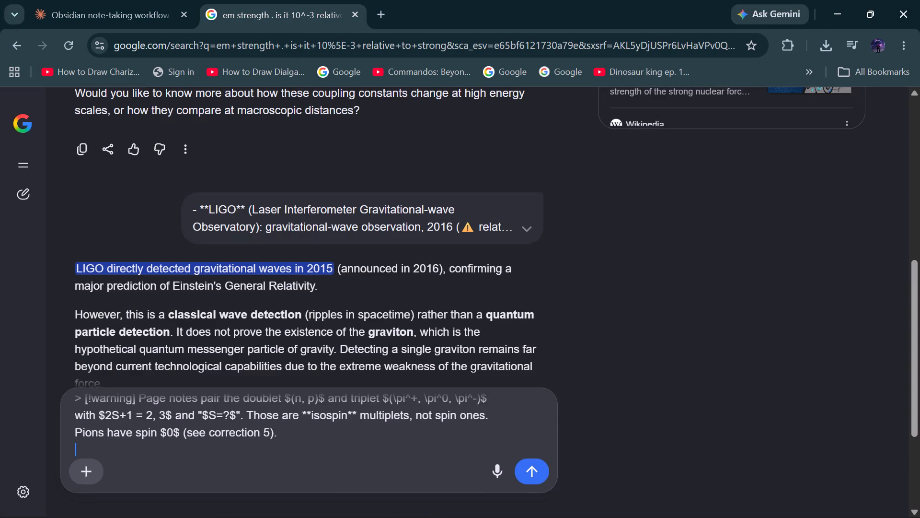
Add "but spin can also be calculated this way" below the pasted warning and send the message.
key(shift+Return)
key(shift+Return)
text(but i)
key(space)
key(BackSpace)
key(BackSpace)
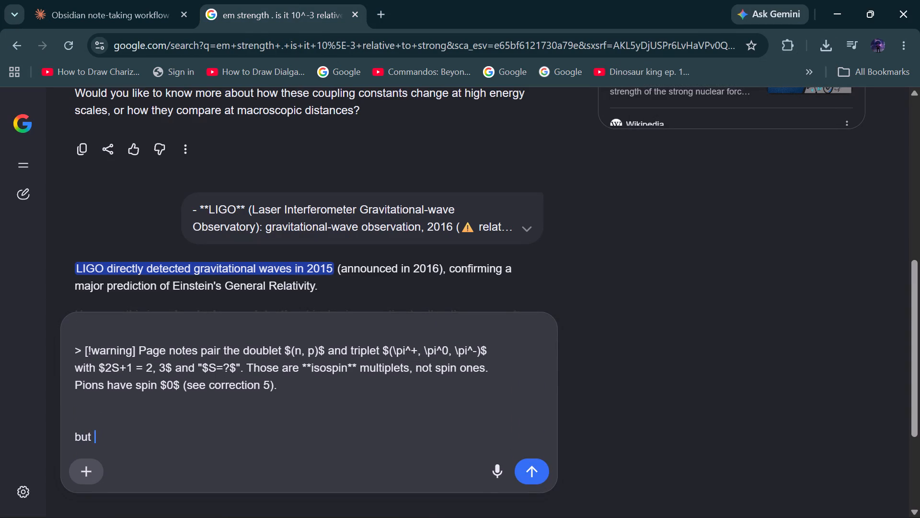
text(spin can also be)
key(space)
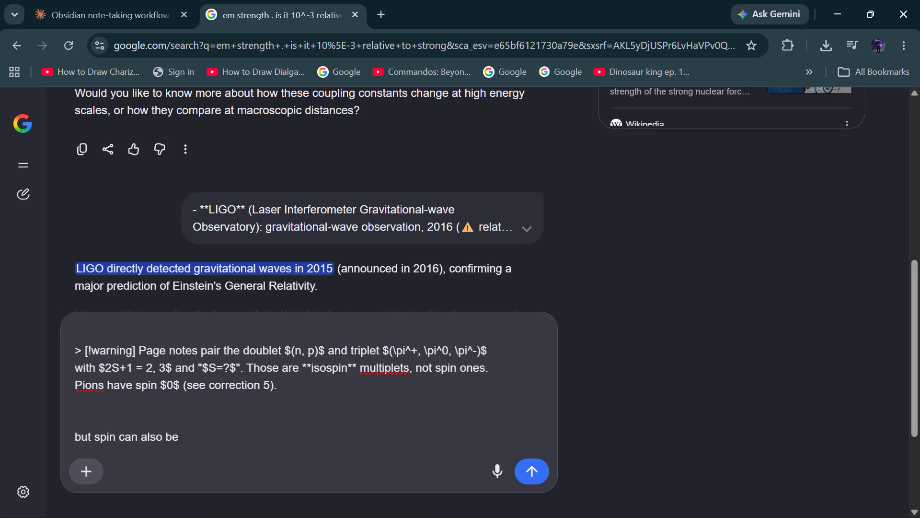
text(calculated this m)
key(BackSpace)
text(way)
key(space)
key(Return)
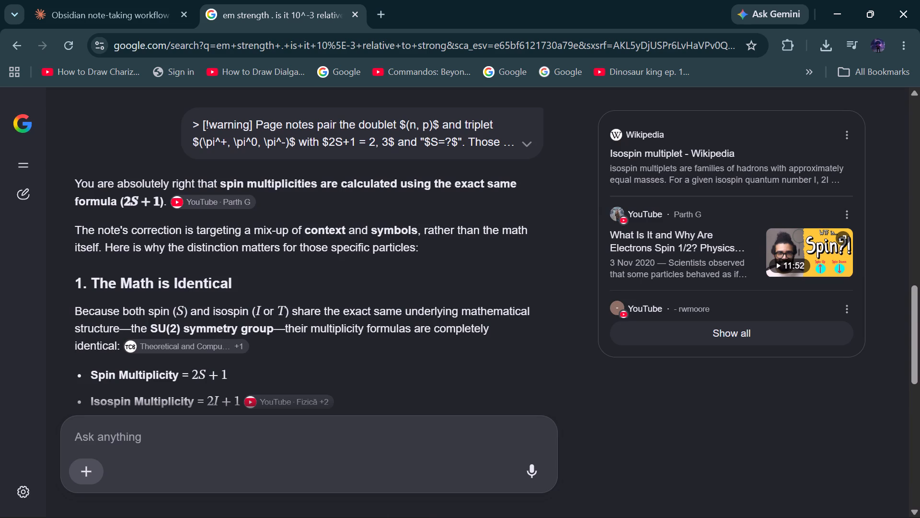
Read the reply on spin versus isospin multiplets and why the page note flags the pairing.
scroll(197, 377, down, 3)
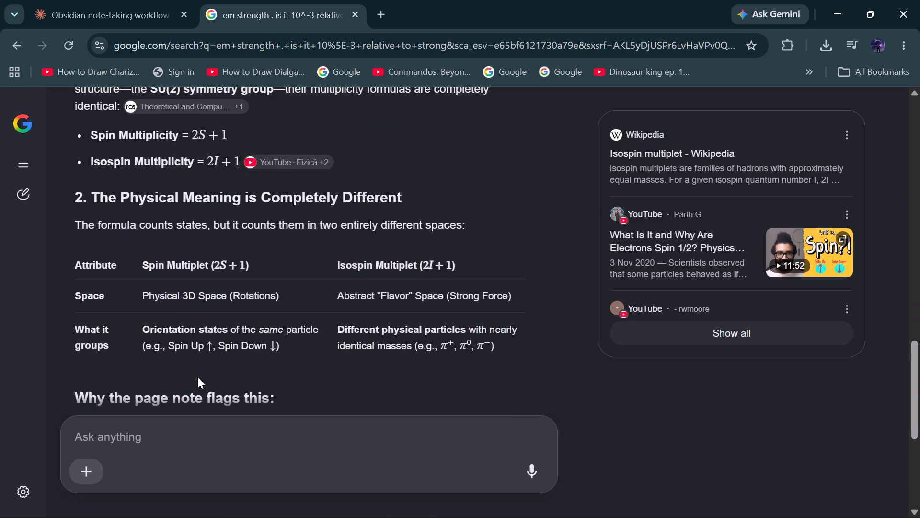
click(150, 421)
scroll(150, 421, down, 1)
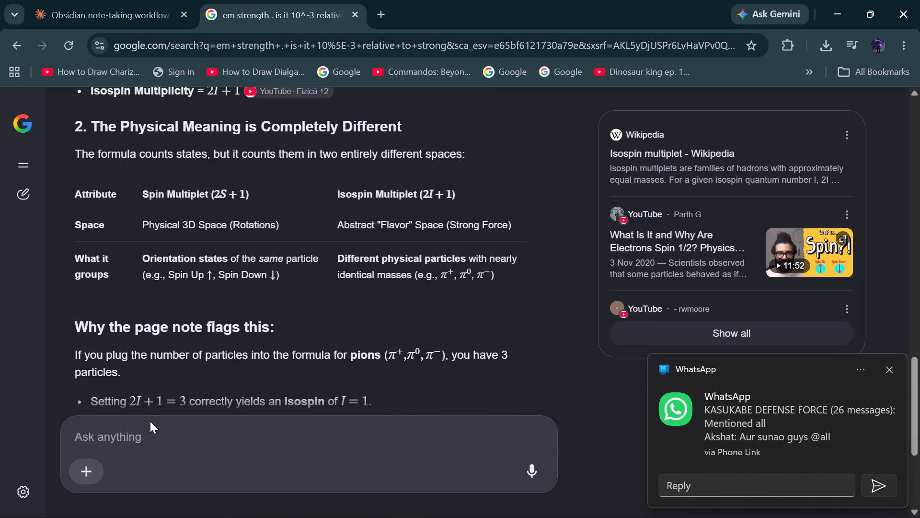
scroll(150, 421, down, 1)
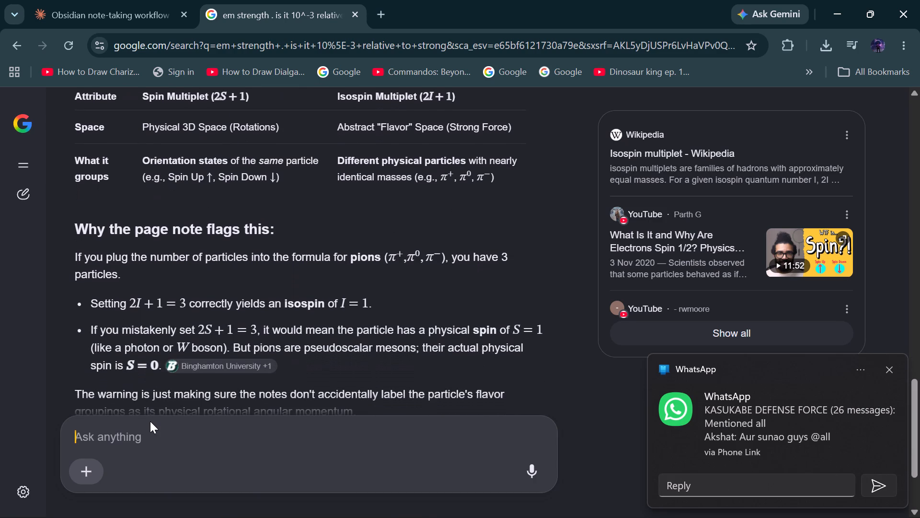
scroll(150, 421, down, 2)
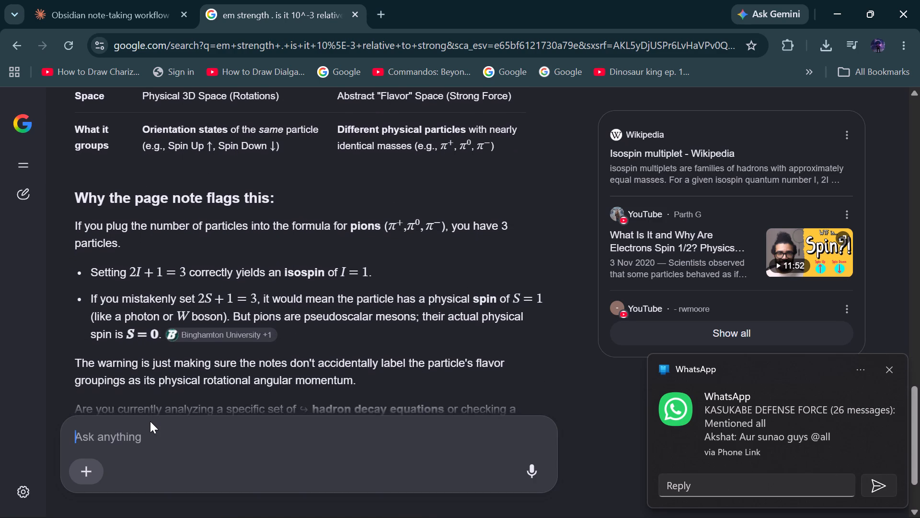
scroll(150, 421, down, 1)
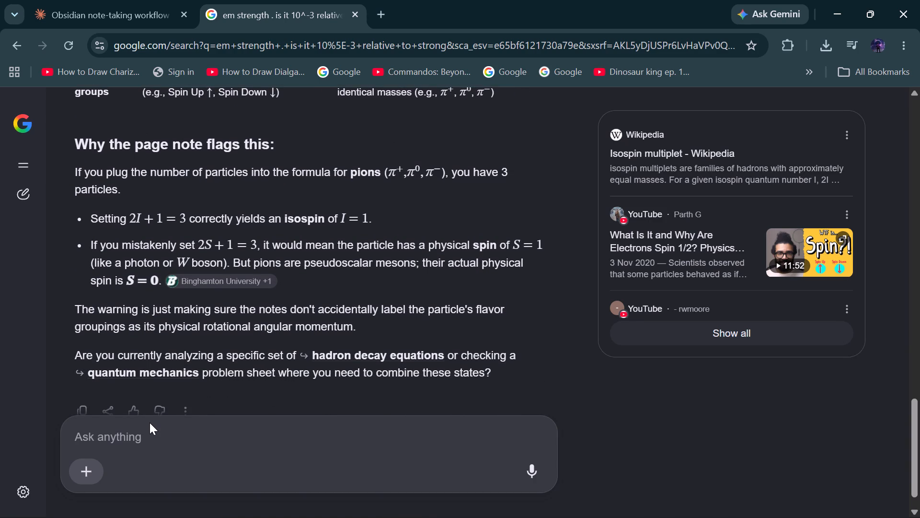
Send the message "just get me a text block .. with the complete part then" in the Google AI chat.
text(jus)
key(space)
key(BackSpace)
text(t get me)
key(space)
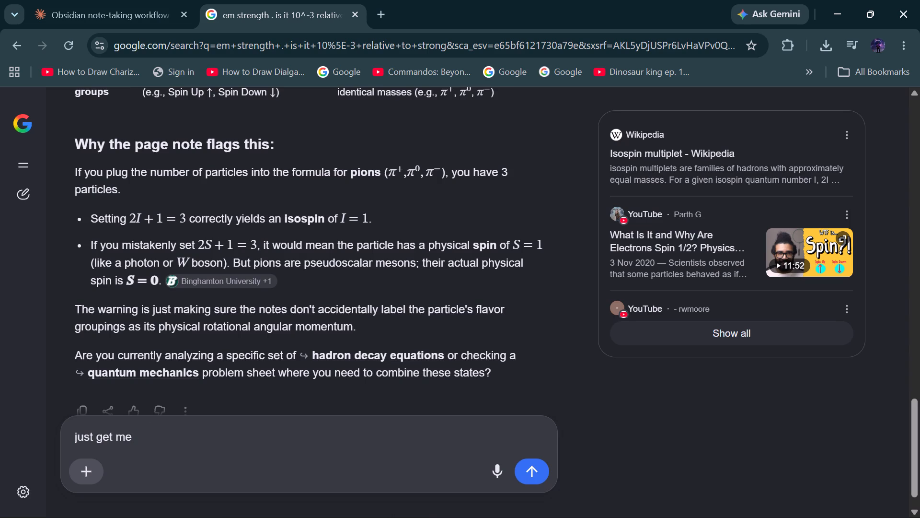
text(a)
key(space)
text(text block .. with thte)
key(space)
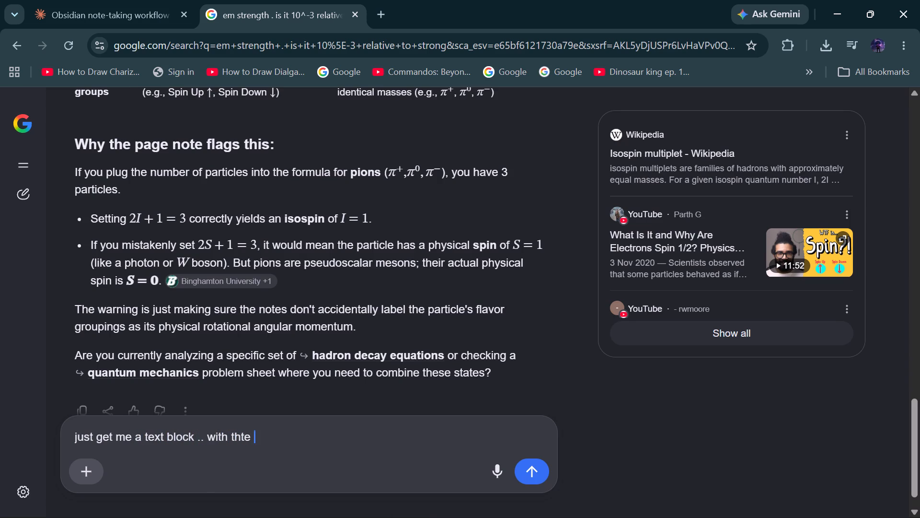
key(BackSpace)
key(BackSpace)
key(BackSpace)
text(e correc)
key(BackSpace)
key(BackSpace)
key(BackSpace)
key(BackSpace)
text(om)
key(BackSpace)
key(BackSpace)
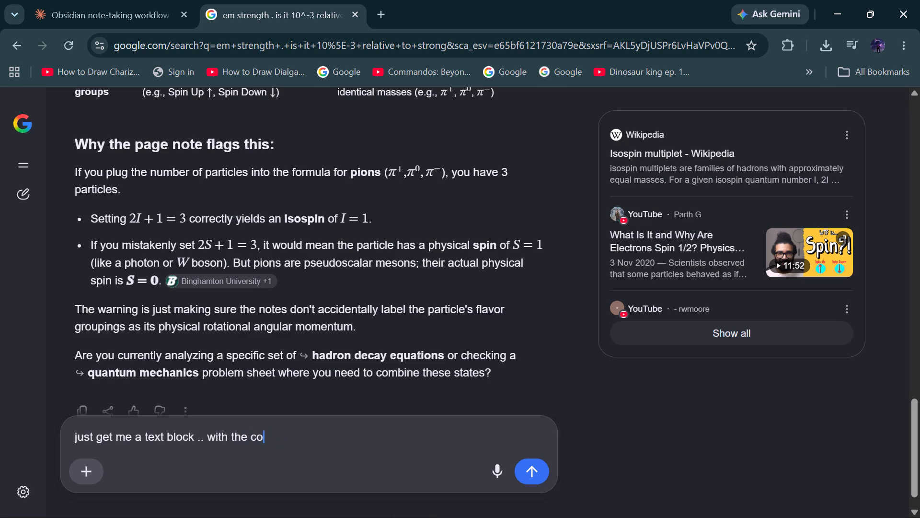
text(mplete part then)
key(space)
key(Return)
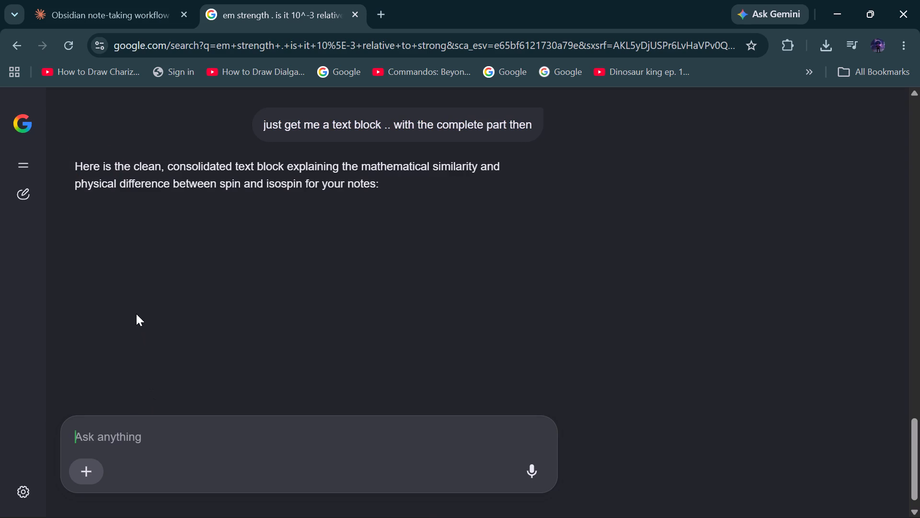
Check the returned text block and send "nahh just this part completed" with the copied isospin warning pasted below it.
scroll(136, 313, down, 2)
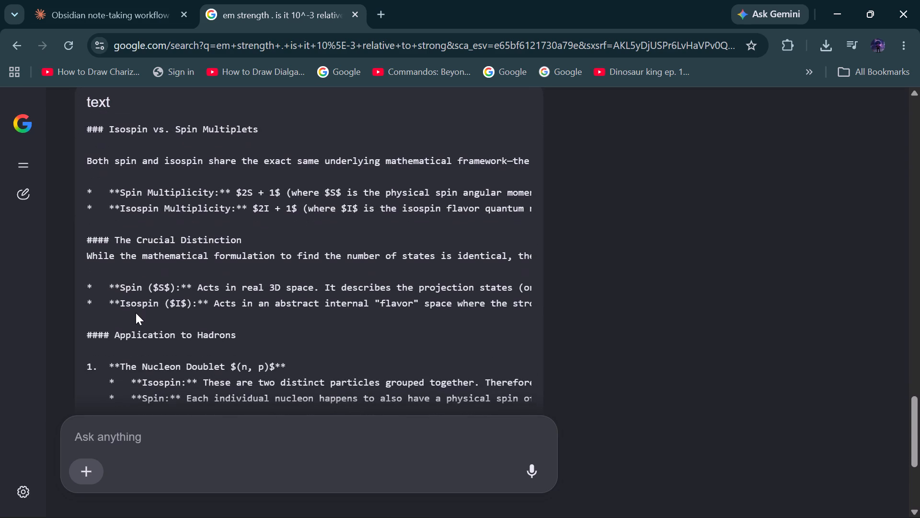
scroll(136, 313, down, 3)
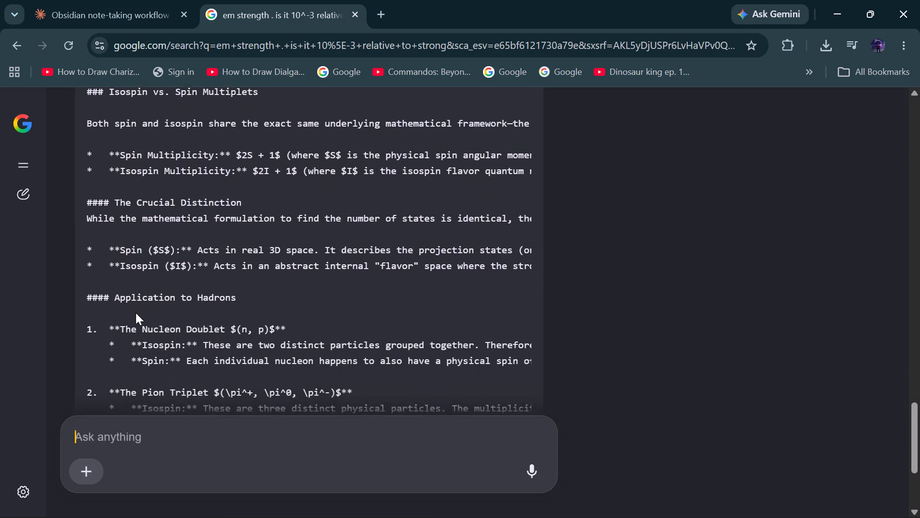
scroll(136, 313, down, 1)
text(nahh the)
key(space)
key(BackSpace)
key(BackSpace)
key(BackSpace)
key(BackSpace)
text(just this part completet)
key(BackSpace)
text(d)
key(space)
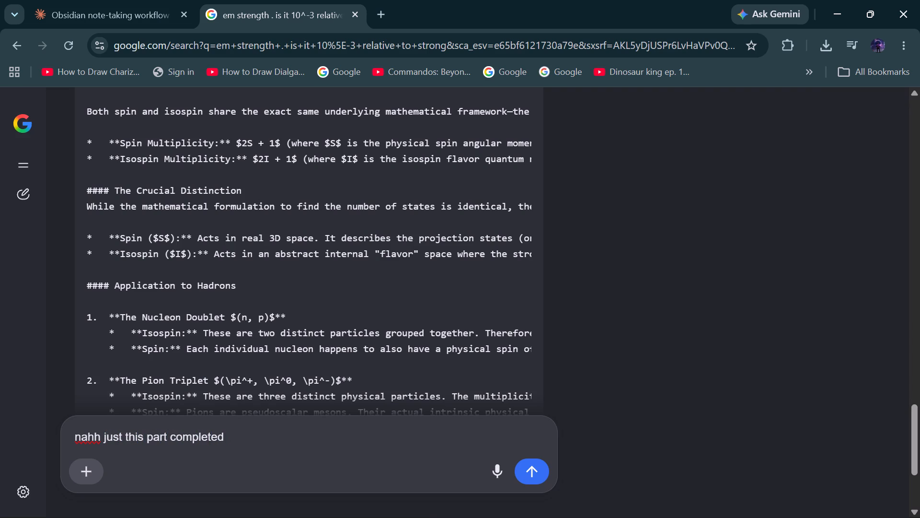
key(shift+Return)
key(ctrl+v)
key(Return)
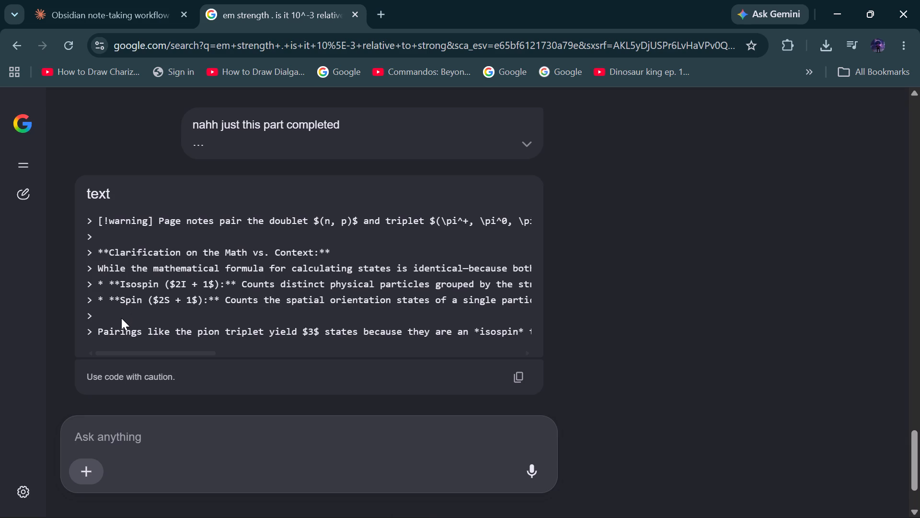
Look over the revised warning block and send the follow-up "no just the examples .. not the comparison".
scroll(121, 318, down, 1)
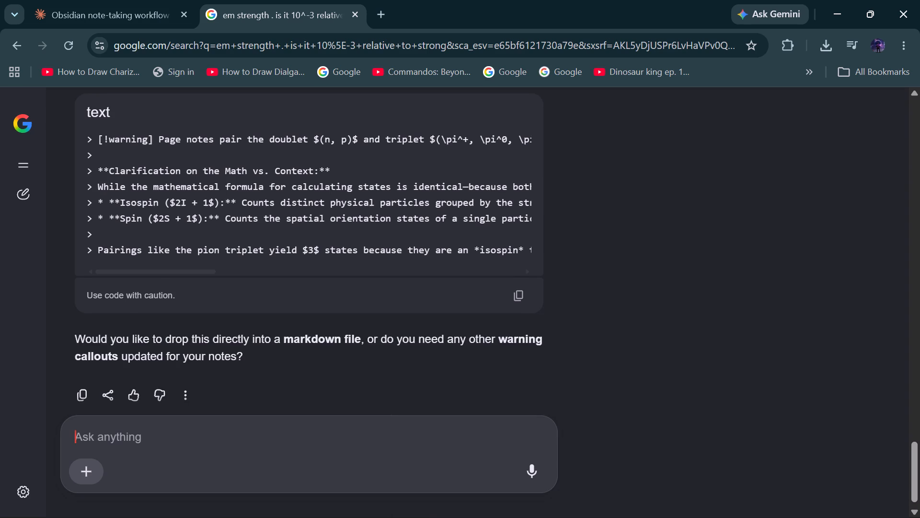
text(no th)
key(BackSpace)
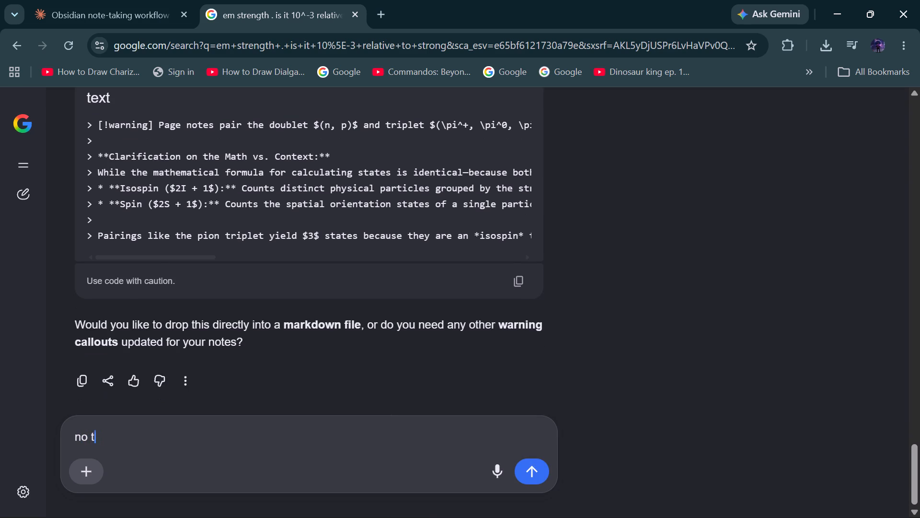
key(BackSpace)
text(just the examples .. not hte co)
key(BackSpace)
key(BackSpace)
key(BackSpace)
key(BackSpace)
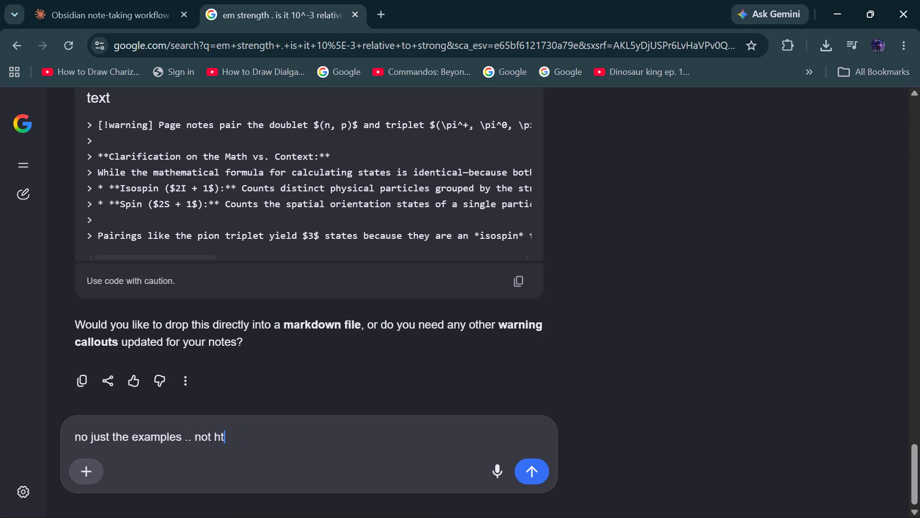
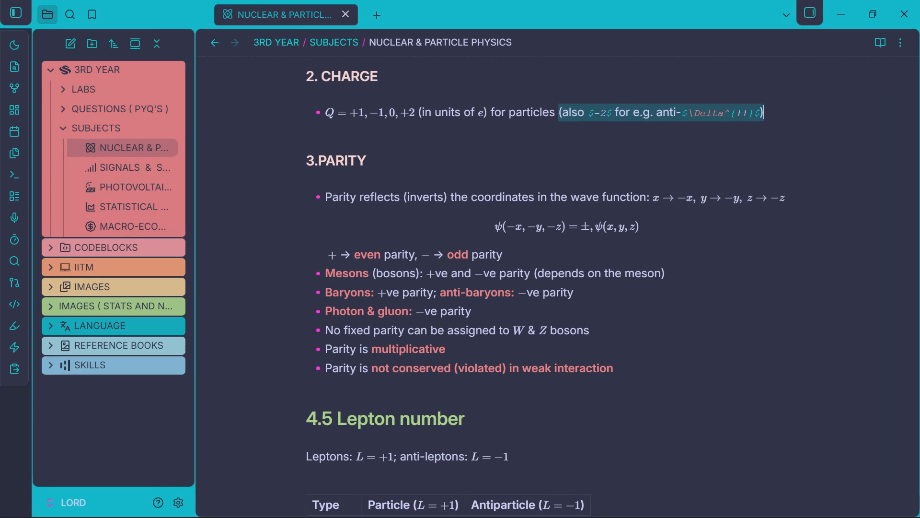
click(369, 389)
scroll(369, 389, down, 1)
drag(333, 349, 321, 352)
key(BackSpace)
key(BackSpace)
key(BackSpace)
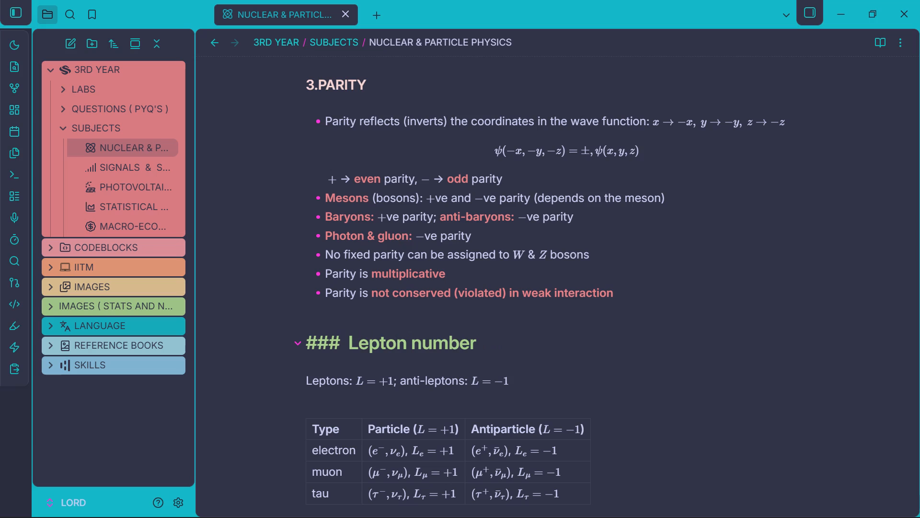
text(4.)
click(336, 344)
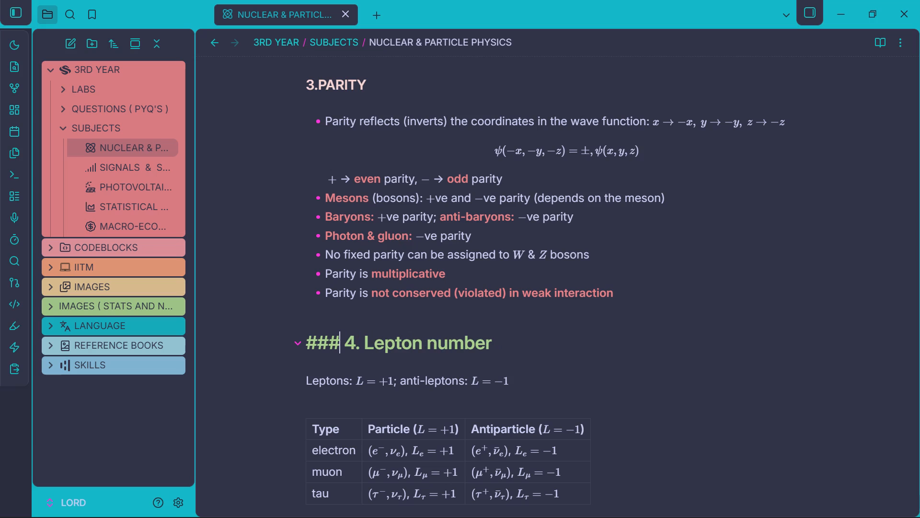
key(shift+numbersign)
drag(344, 342, 349, 341)
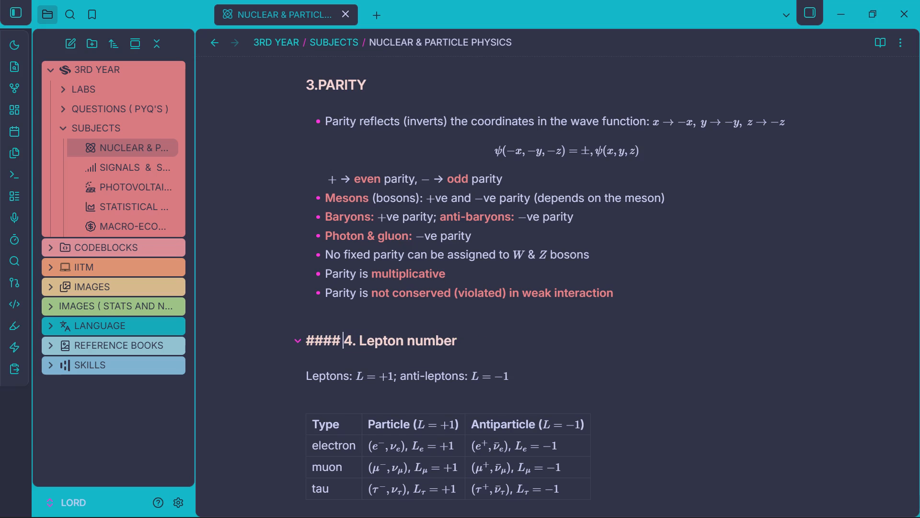
drag(349, 341, 505, 327)
key(ctrl+alt+u)
Change the 4.6 Baryon number heading to a level-four heading reading "5. BARYON NUMBER" in uppercase.
scroll(509, 316, down, 1)
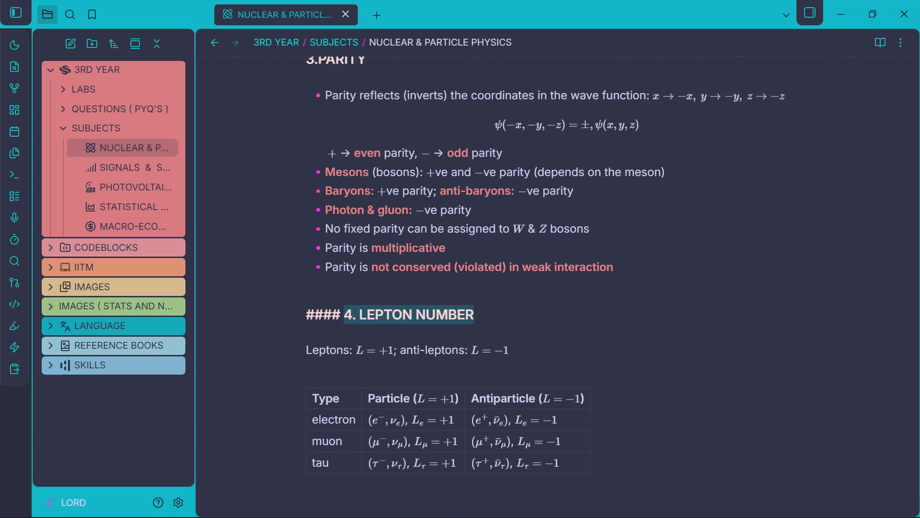
scroll(509, 316, down, 2)
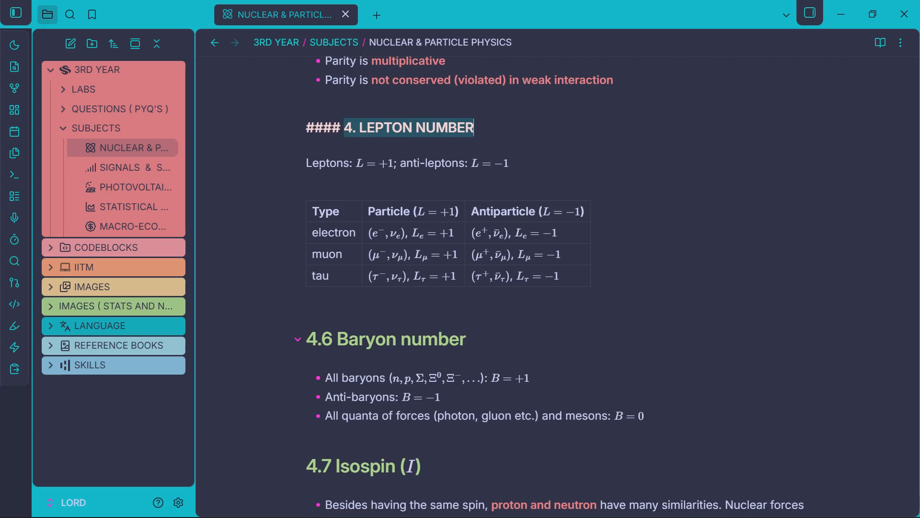
click(329, 341)
key(BackSpace)
key(BackSpace)
key(BackSpace)
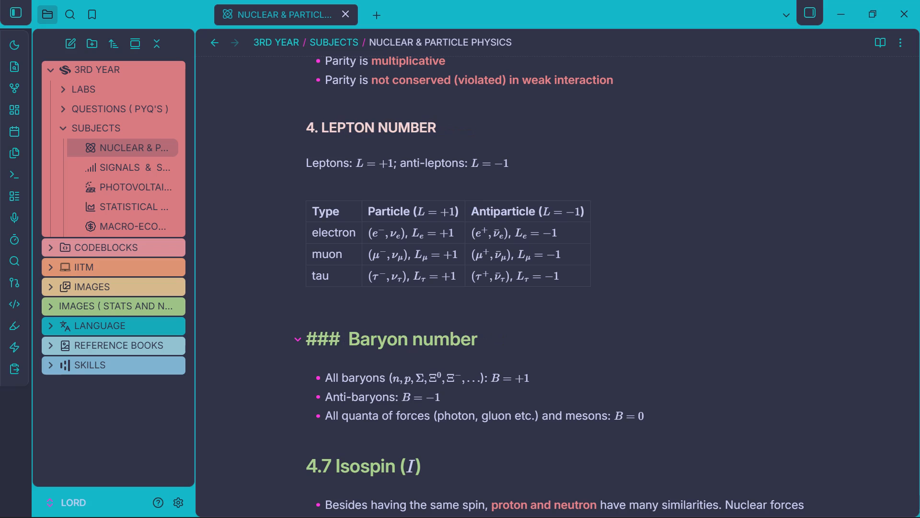
text(5.)
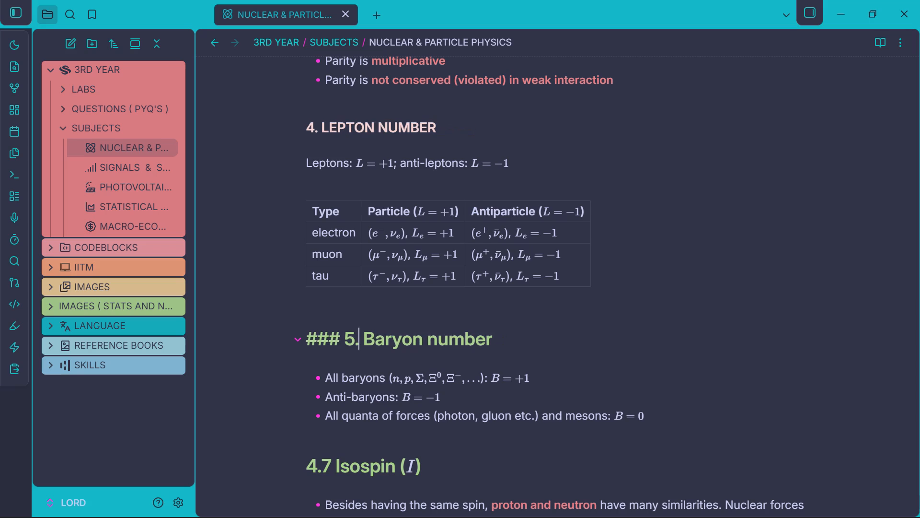
click(335, 340)
key(shift+numbersign)
drag(345, 338, 418, 335)
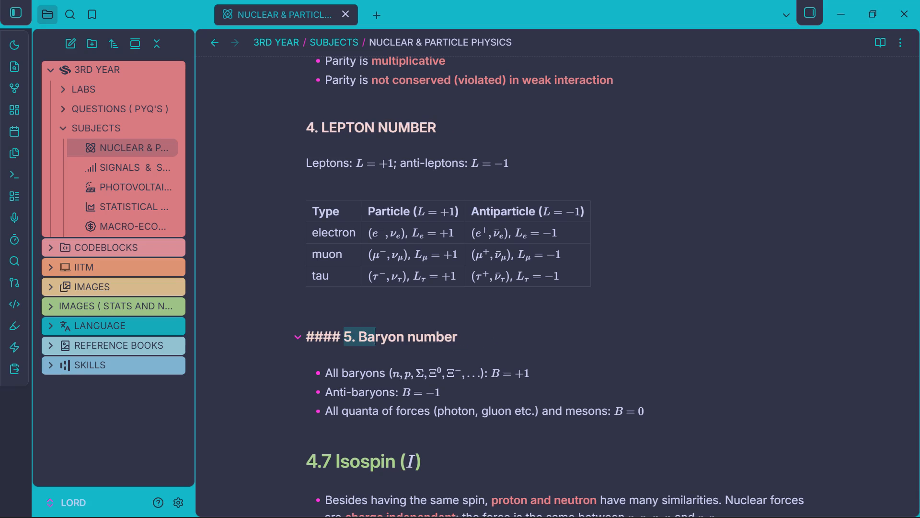
drag(418, 335, 494, 330)
key(ctrl+alt+u)
Change the 4.7 Isospin heading to a level-four heading reading "6. ISOSPIN ($I$)" in uppercase, keeping the math symbol.
scroll(494, 330, down, 1)
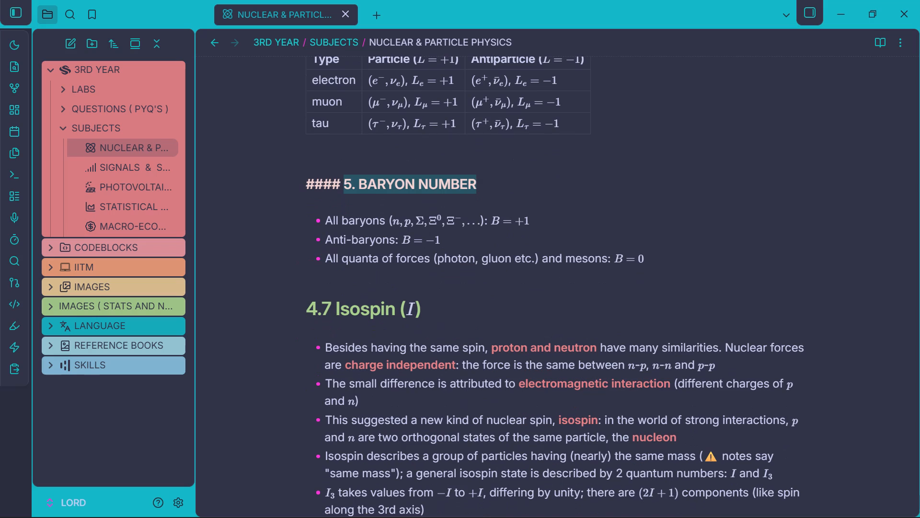
click(330, 311)
key(BackSpace)
key(BackSpace)
key(BackSpace)
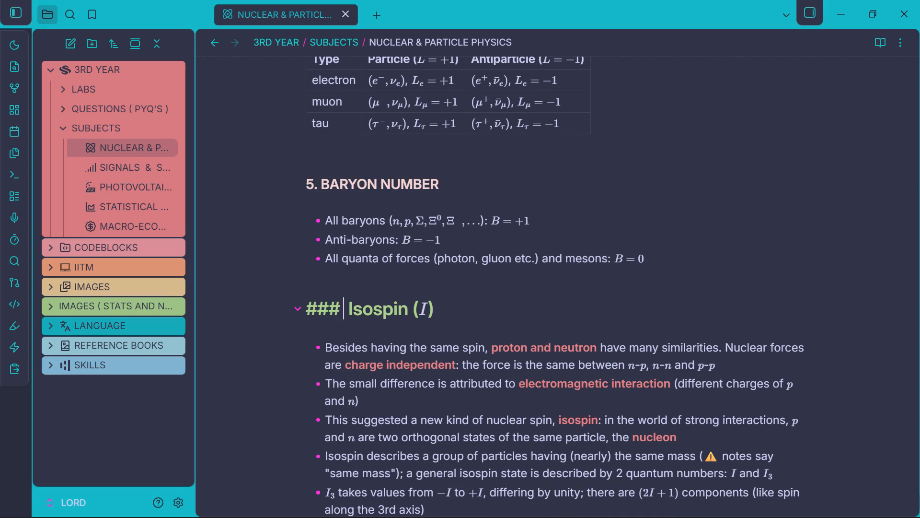
text(6.)
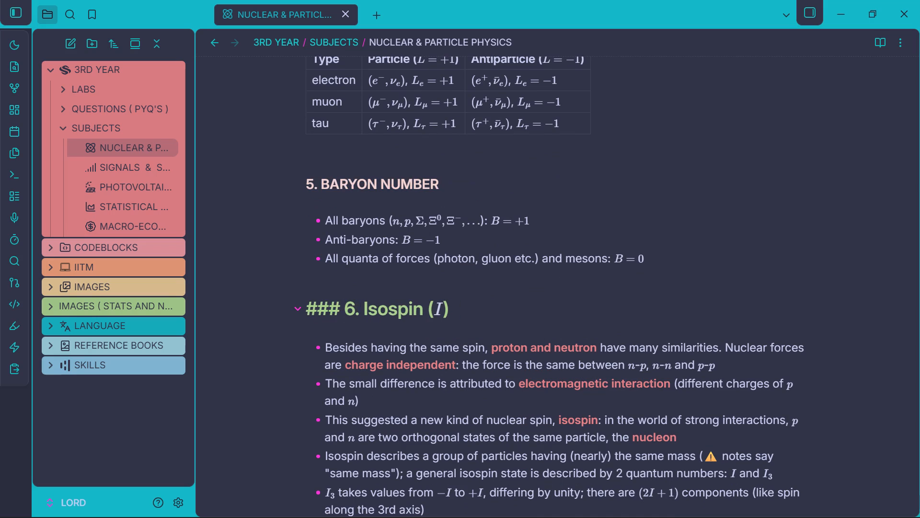
click(336, 310)
key(shift+numbersign)
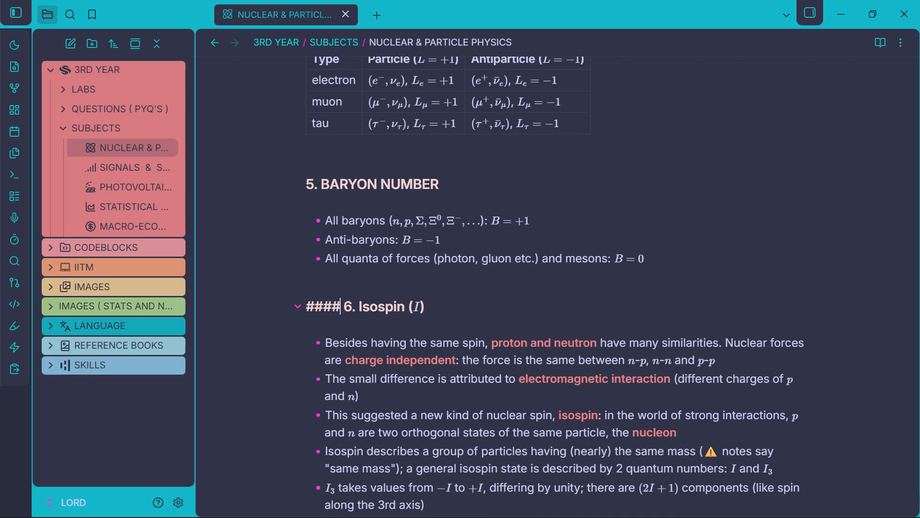
drag(343, 309, 448, 305)
key(ctrl+alt+u)
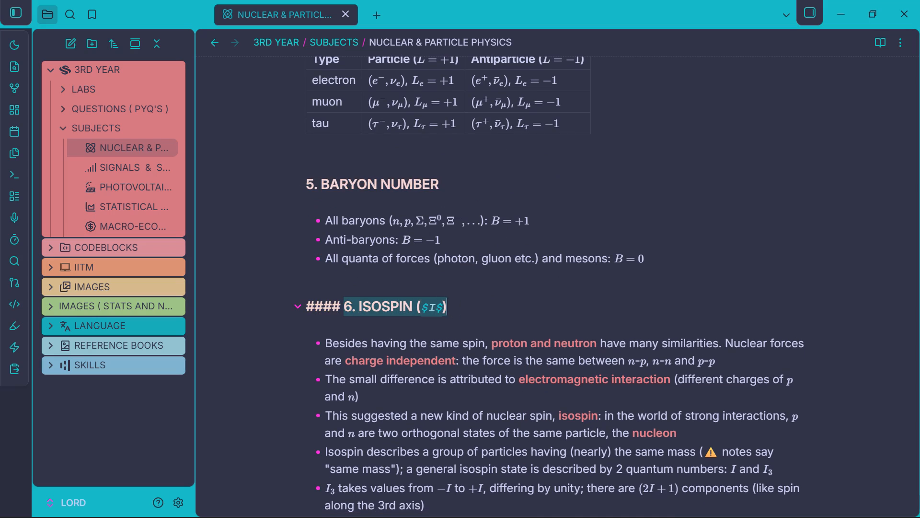
click(421, 286)
click(413, 280)
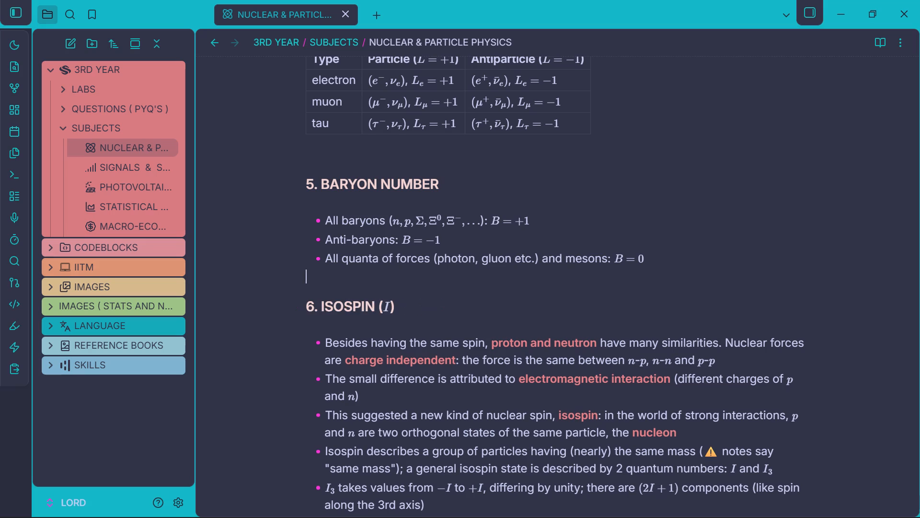
Read through the bullets of the Isospin section, from the proton–neutron similarities to the nucleon states.
scroll(413, 280, down, 2)
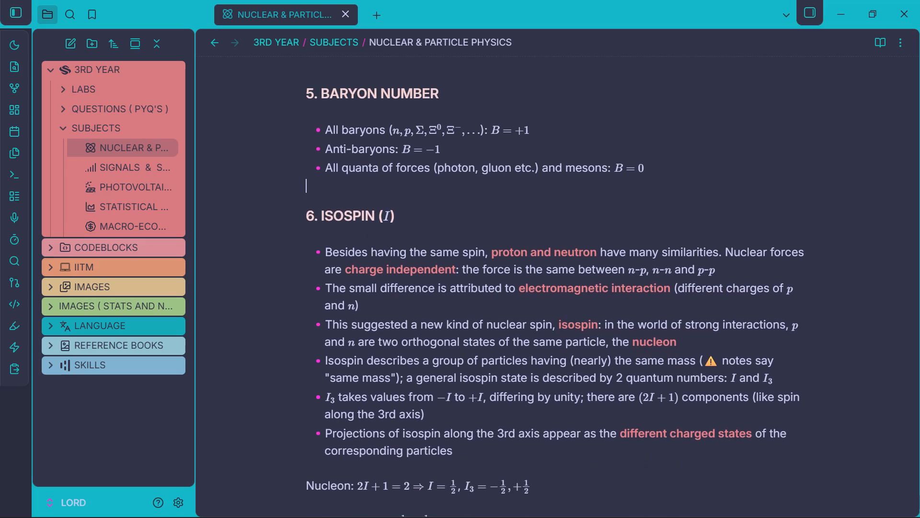
scroll(413, 280, down, 2)
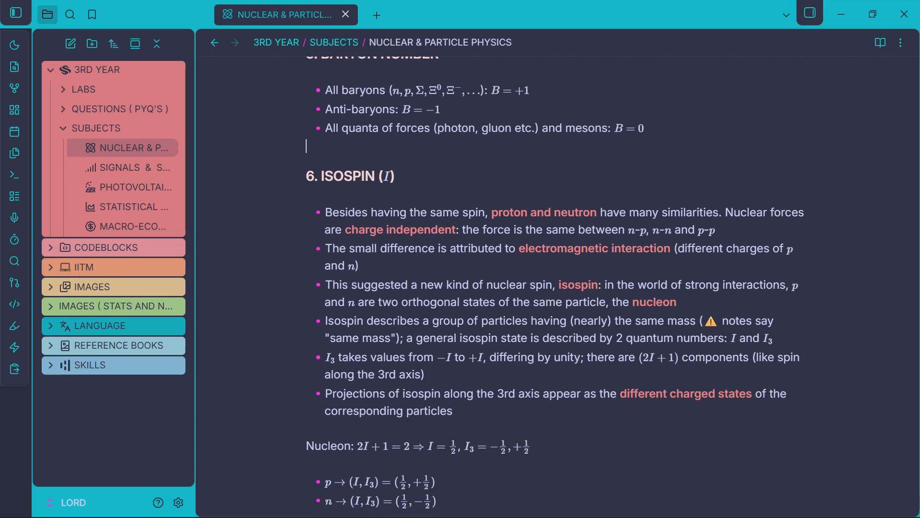
scroll(413, 280, down, 2)
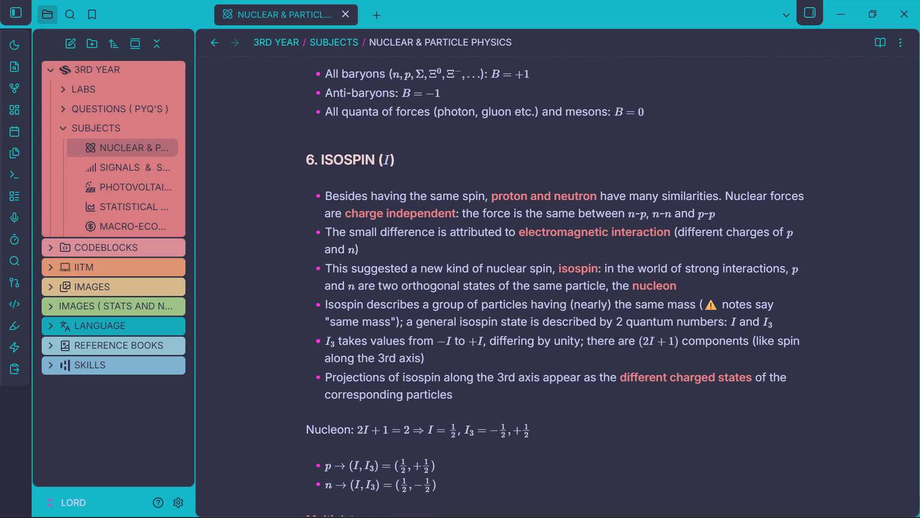
scroll(413, 280, down, 3)
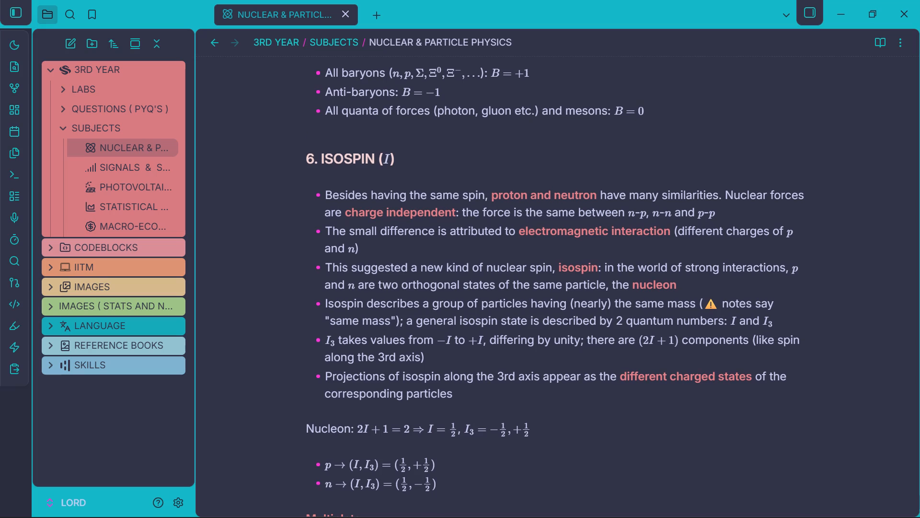
scroll(413, 280, down, 1)
Switch to YouTube, select The Weeknd's "Save Your Tears" from the Eminem mix, and return to the Obsidian note.
click(391, 504)
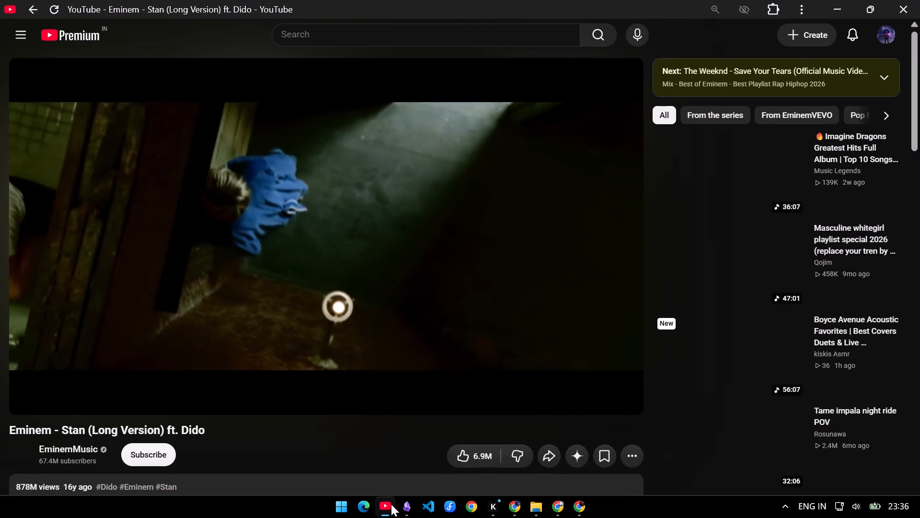
click(721, 87)
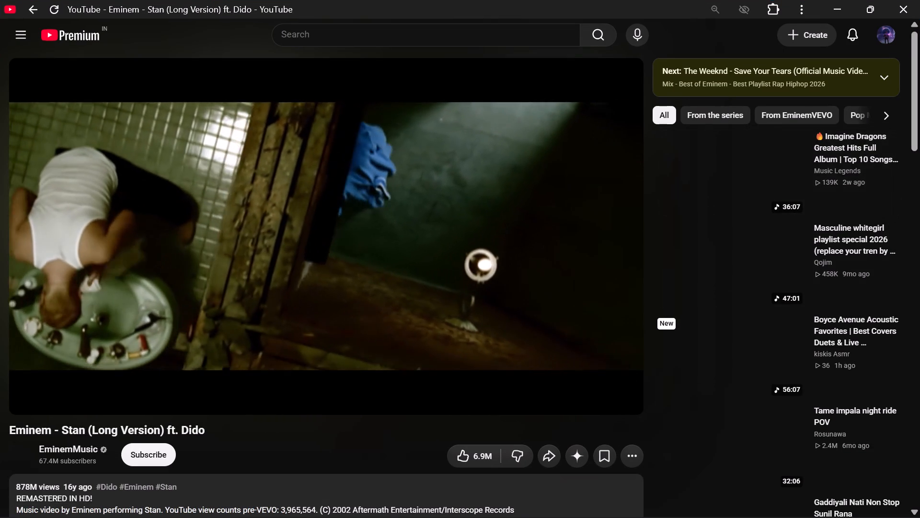
click(690, 209)
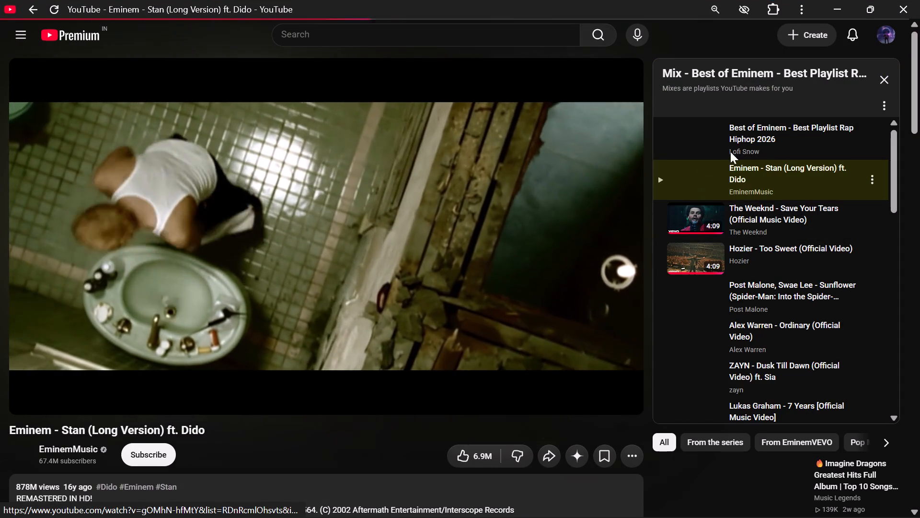
click(845, 8)
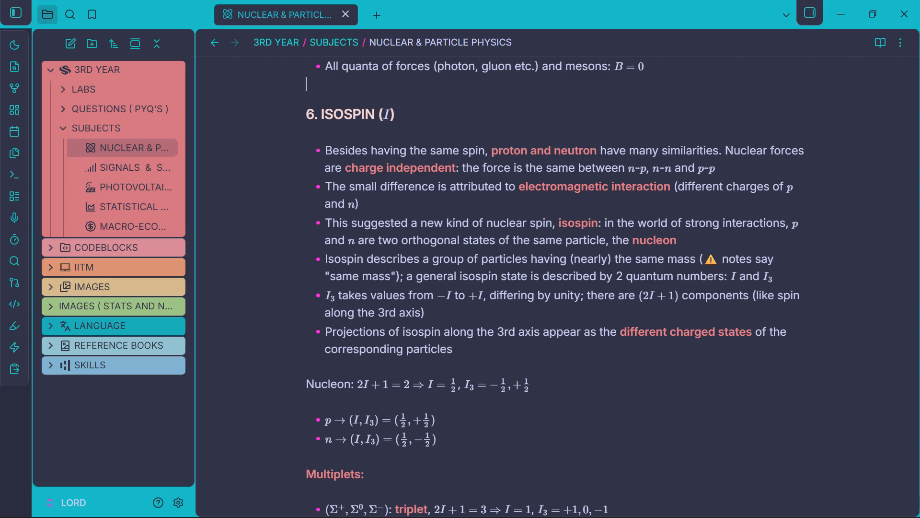
In the Isospin bullet about particle groups, remove the brackets around "nearly" and replace the bracketed warning remark after "same mass" with " ;".
click(573, 260)
key(BackSpace)
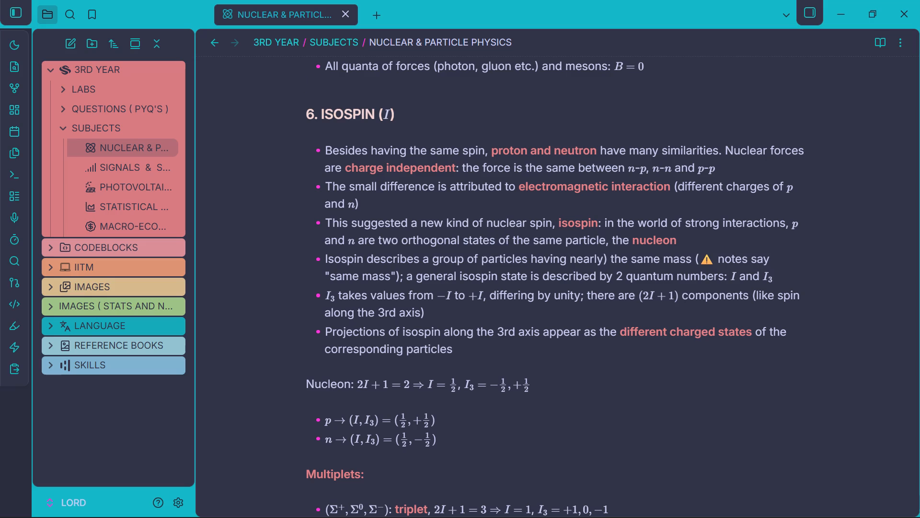
click(608, 261)
key(BackSpace)
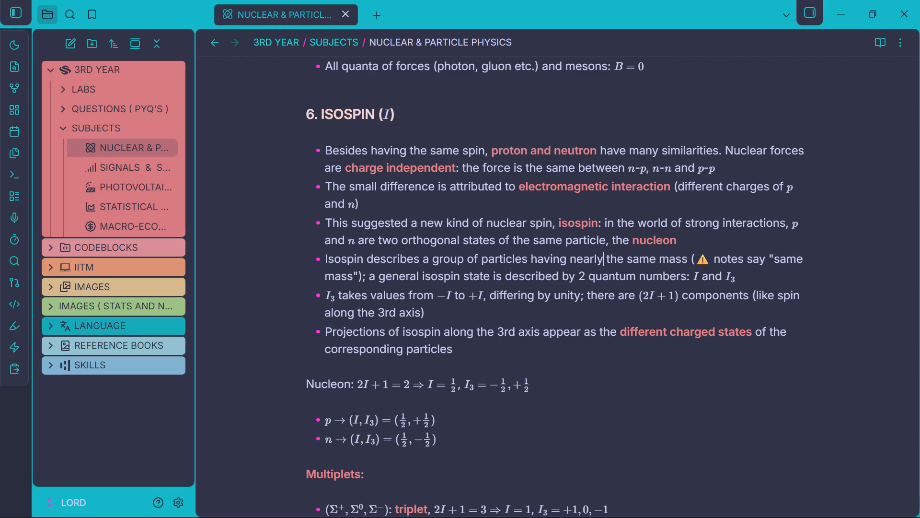
drag(689, 259, 365, 276)
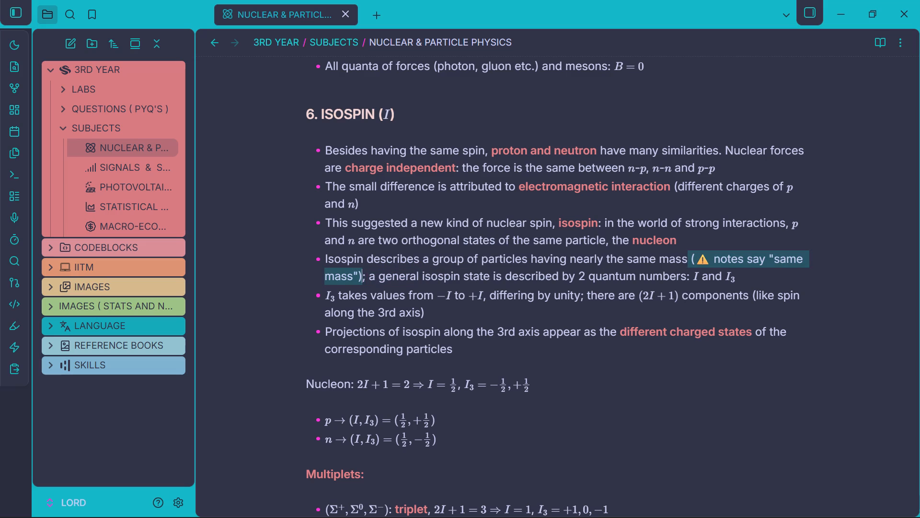
drag(365, 276, 365, 277)
key(BackSpace)
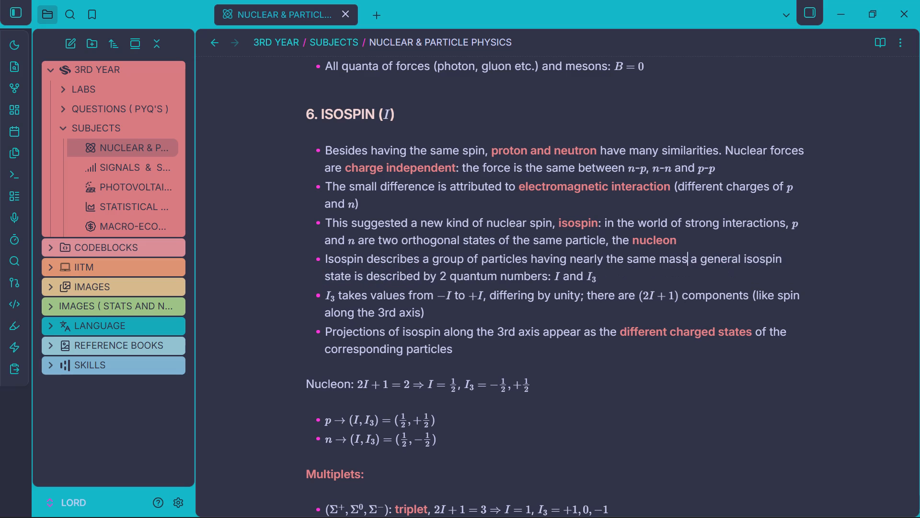
key(space)
text(;)
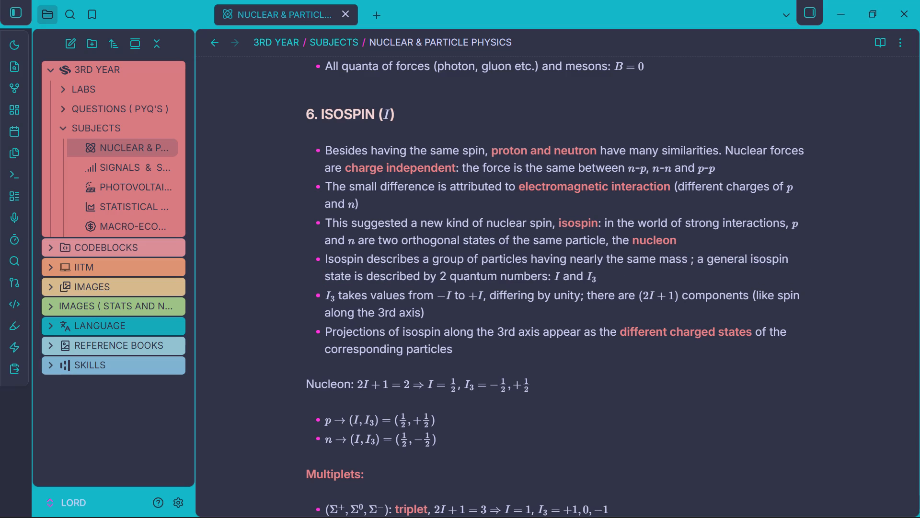
click(435, 315)
scroll(435, 315, down, 1)
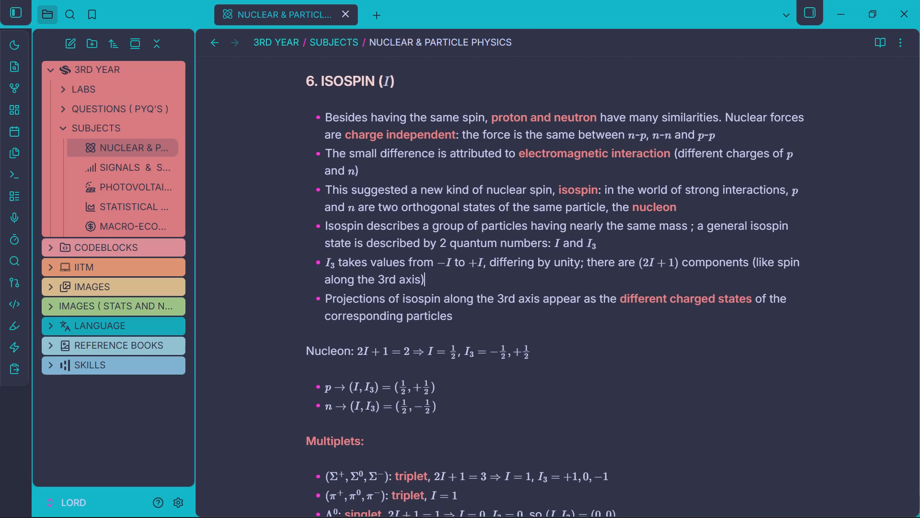
click(460, 333)
scroll(460, 333, down, 1)
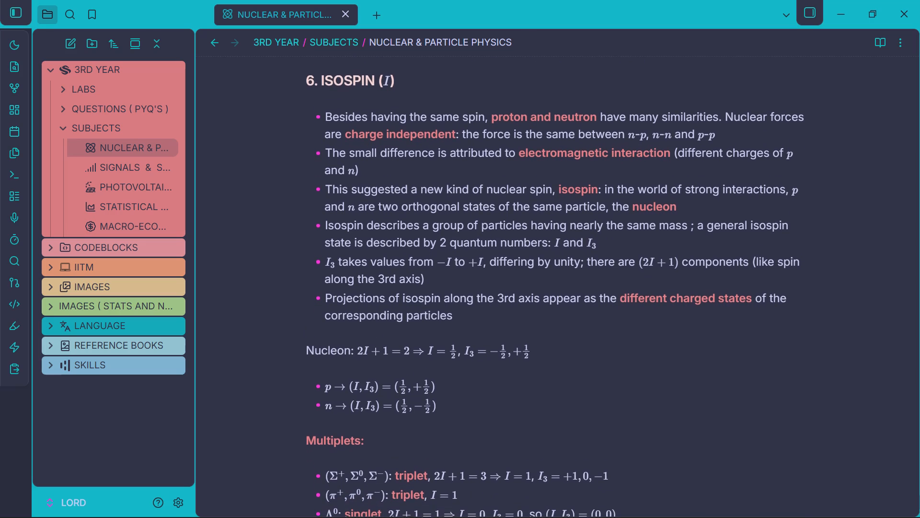
scroll(460, 333, down, 1)
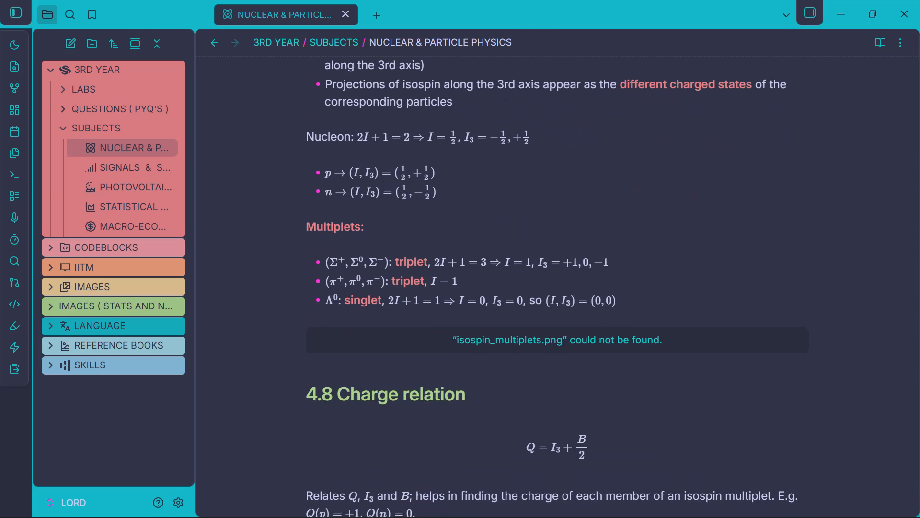
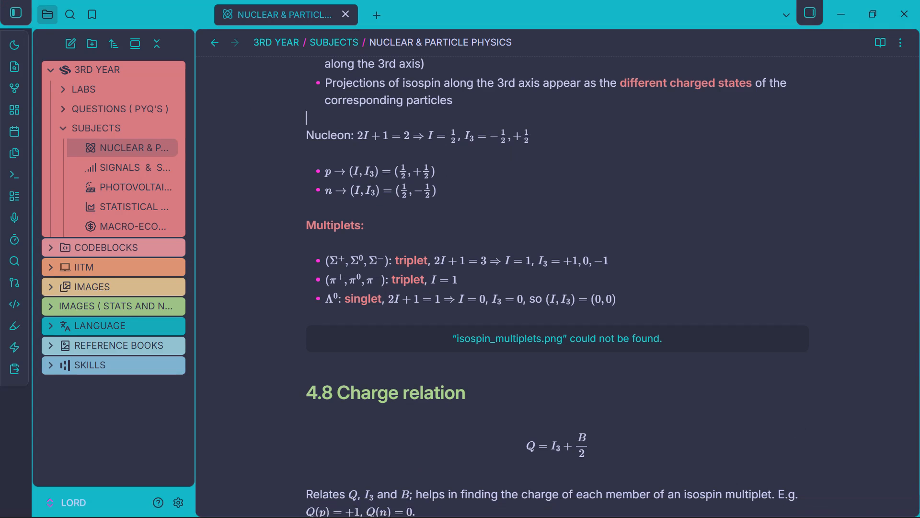
scroll(412, 368, down, 1)
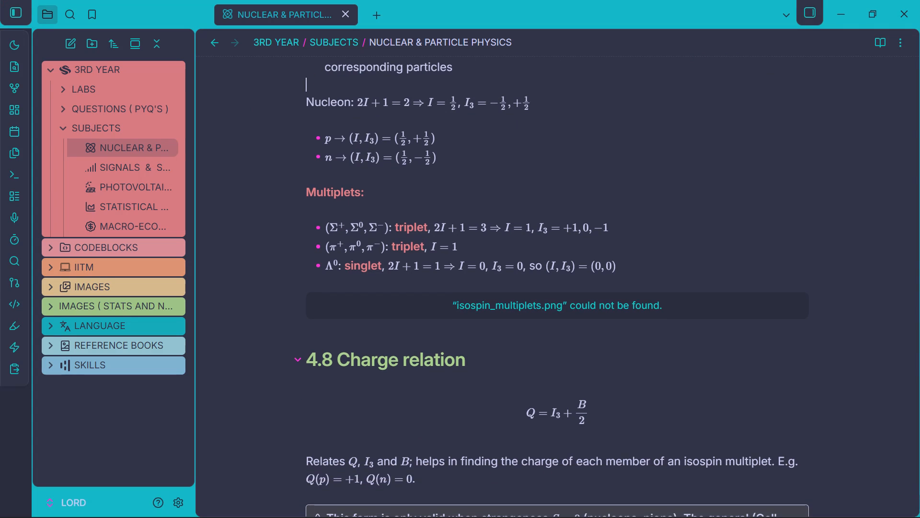
scroll(412, 368, down, 1)
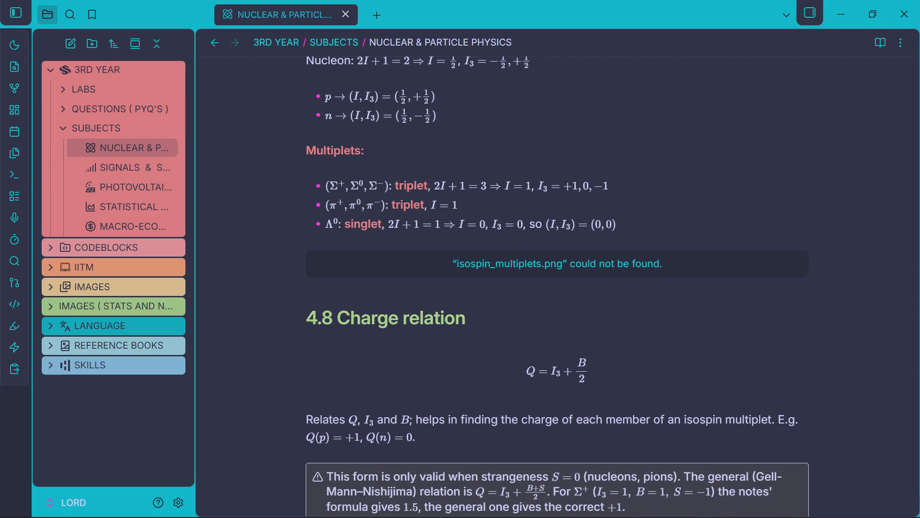
drag(336, 326, 310, 325)
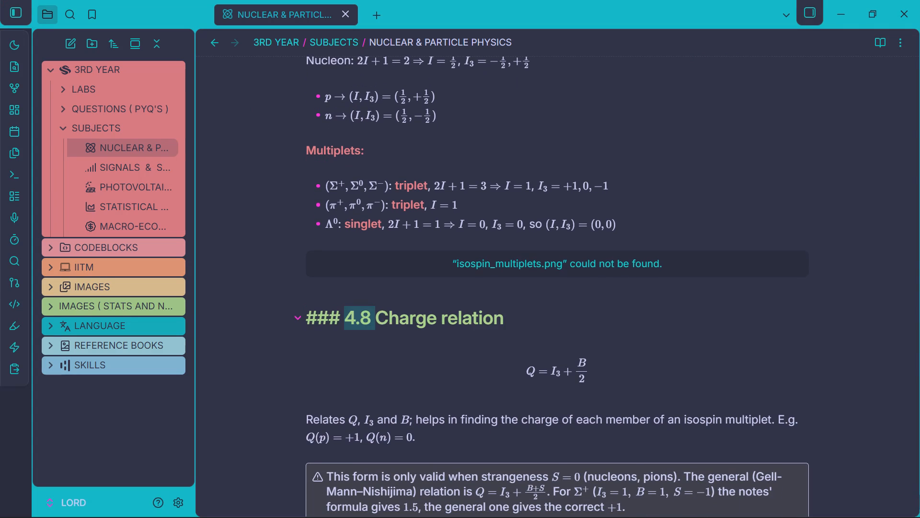
key(BackSpace)
Look back at the Spin section's formatting for reference and convert the Charge relation heading text to uppercase.
scroll(310, 325, up, 2)
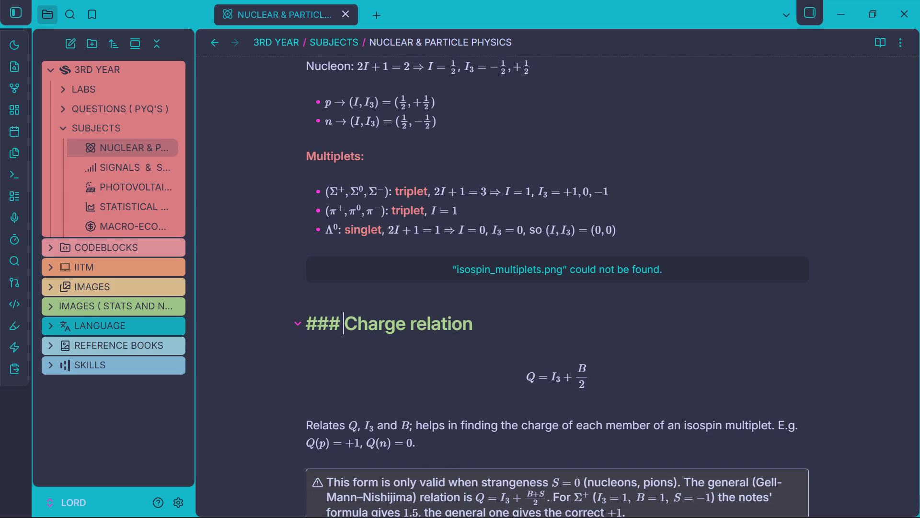
scroll(310, 325, up, 15)
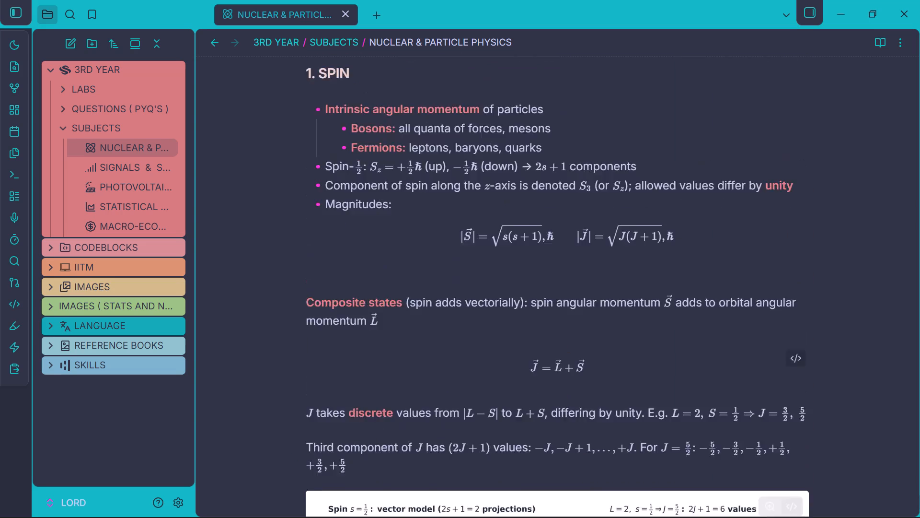
scroll(310, 325, up, 6)
scroll(310, 325, down, 11)
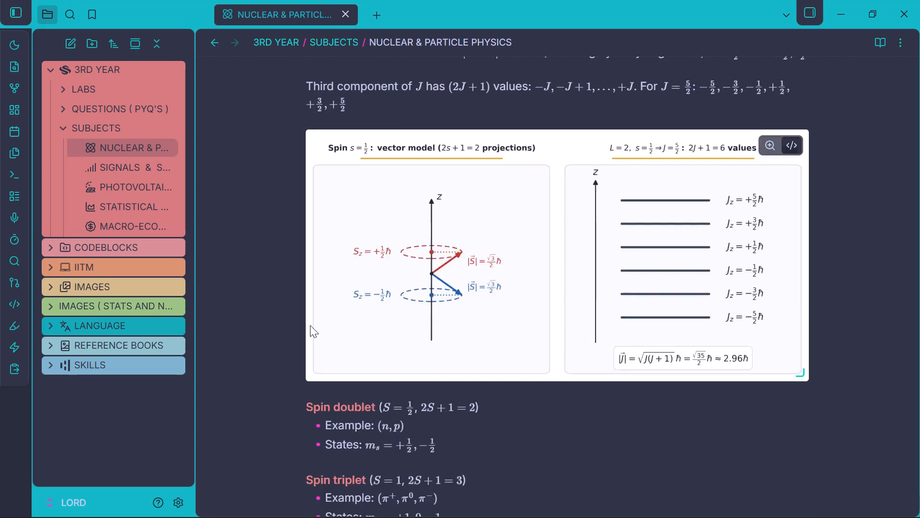
scroll(310, 325, down, 9)
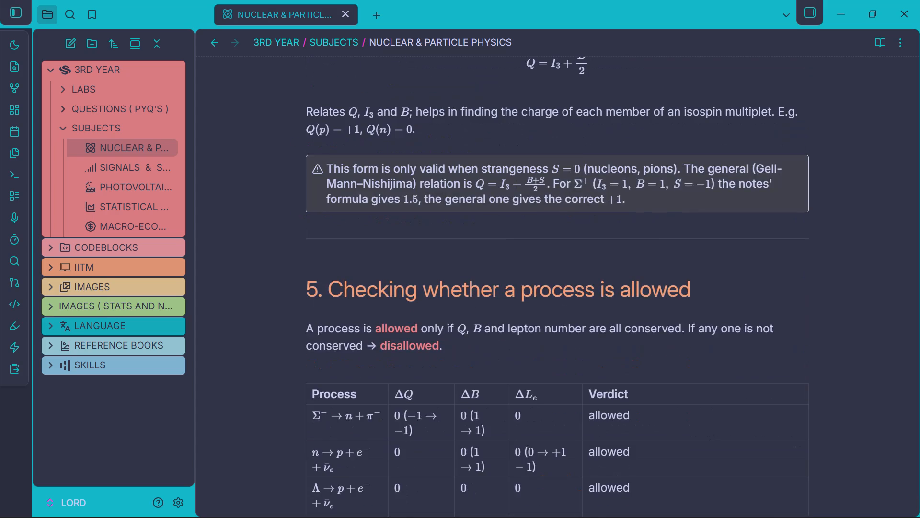
scroll(310, 325, up, 5)
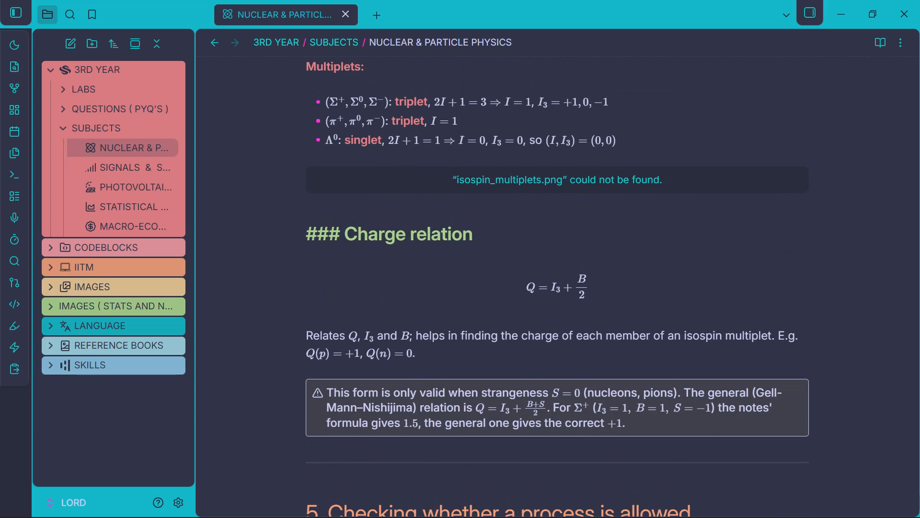
drag(344, 241, 504, 242)
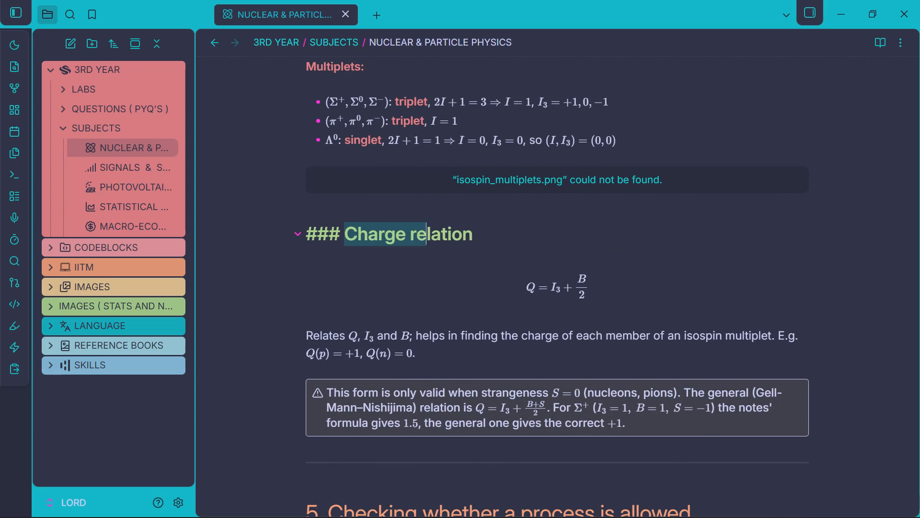
drag(504, 242, 504, 242)
key(ctrl+alt+u)
Delete the warning callout about strangeness and the Gell-Mann–Nishijima relation below the charge relation text.
scroll(504, 242, down, 1)
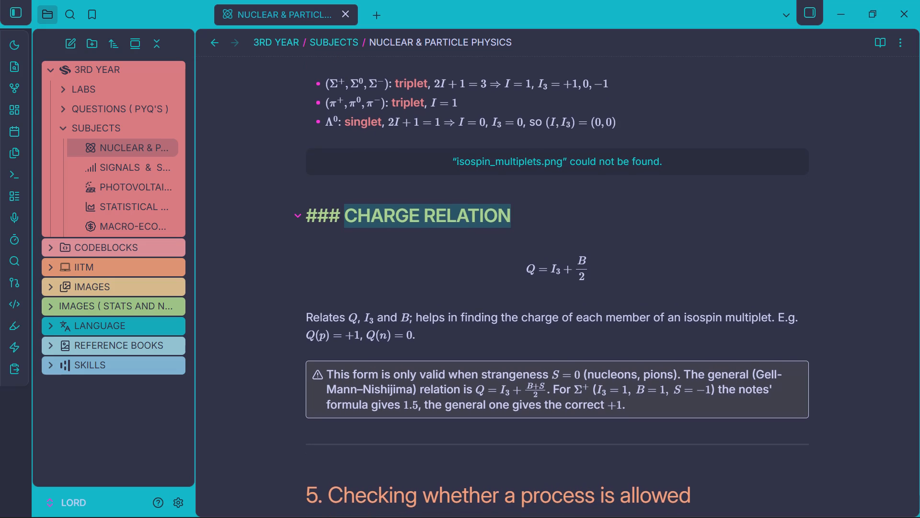
scroll(504, 242, down, 1)
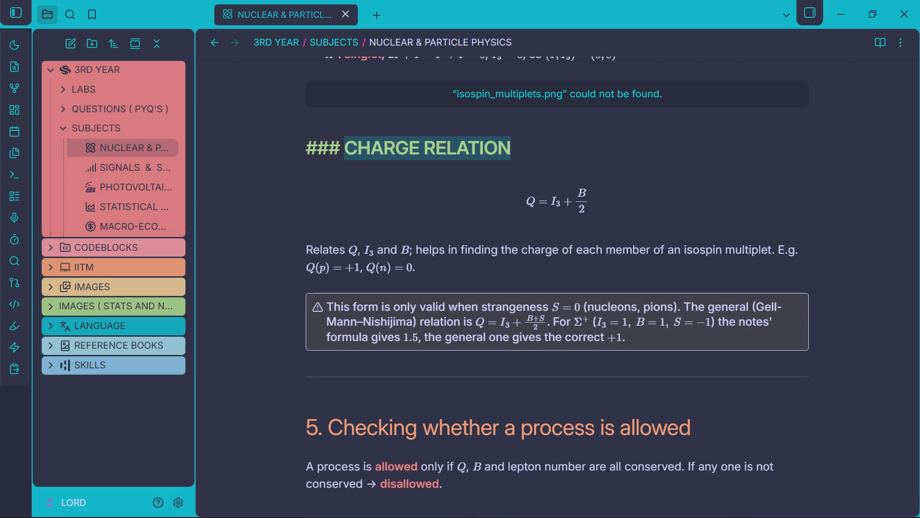
drag(409, 364, 409, 368)
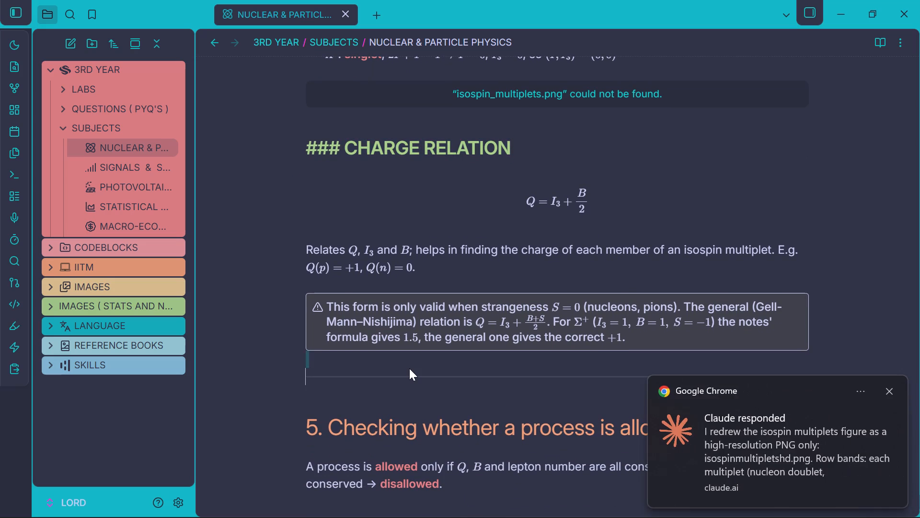
drag(409, 368, 359, 298)
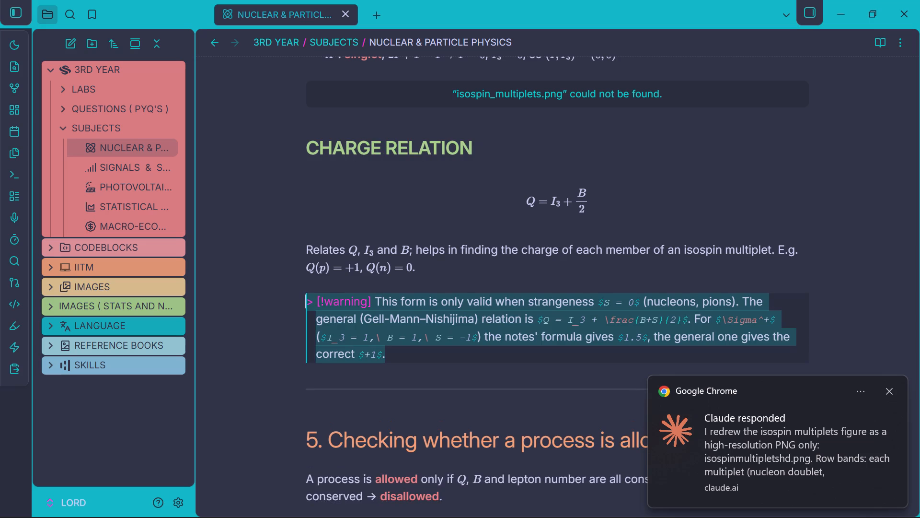
click(457, 285)
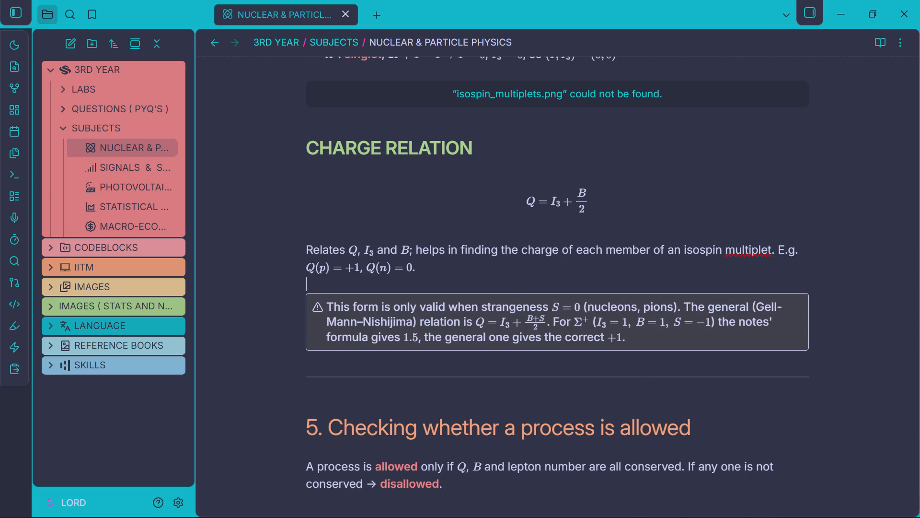
click(457, 285)
drag(457, 285, 459, 301)
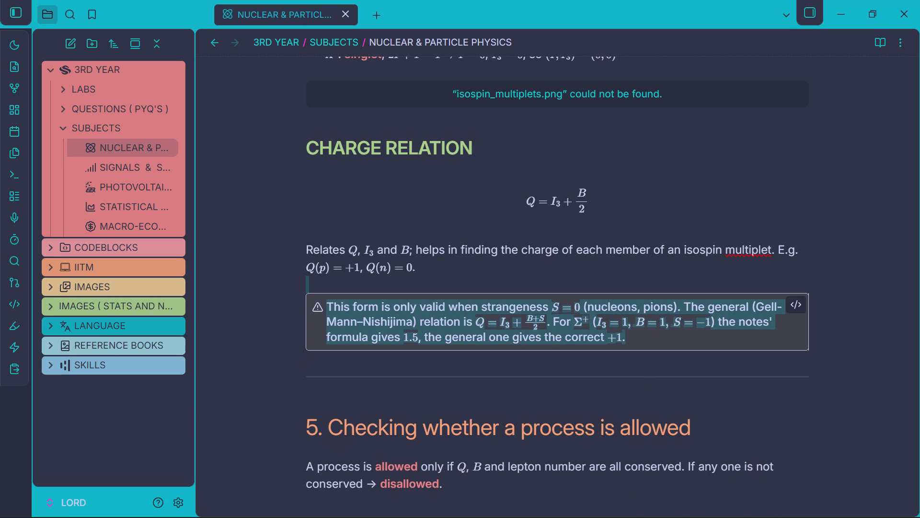
drag(459, 301, 431, 361)
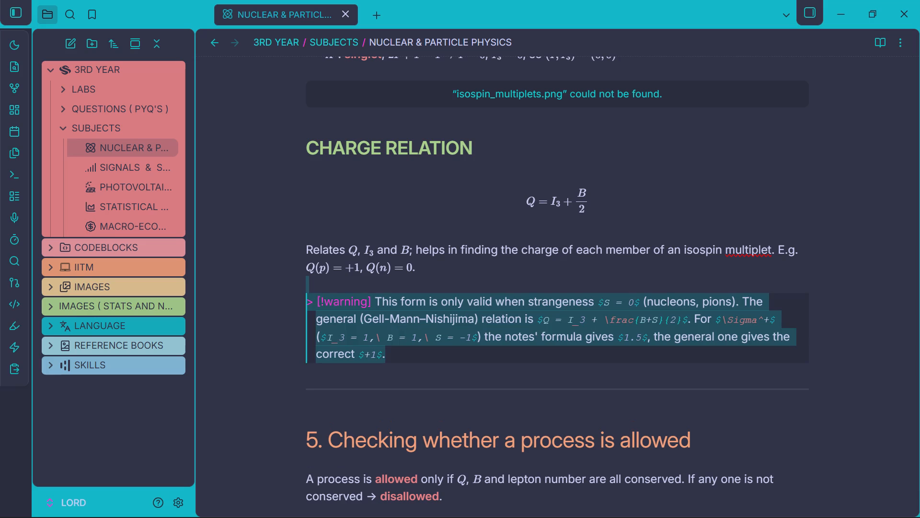
key(BackSpace)
Remove the horizontal divider and the surplus blank lines above the "Checking whether a process is allowed" heading.
key(Down)
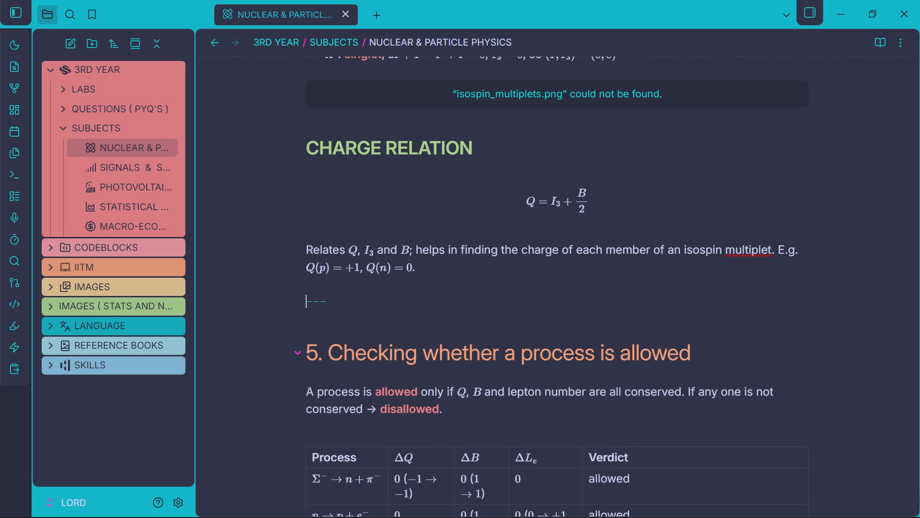
key(Down)
key(BackSpace)
key(BackSpace)
key(BackSpace)
key(BackSpace)
key(BackSpace)
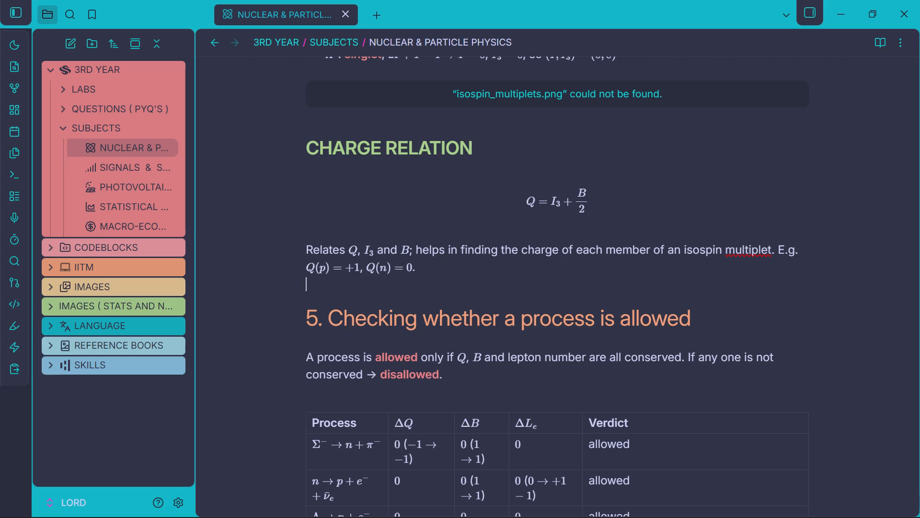
Raise the CHARGE RELATION heading to level two and make its text bold.
click(330, 318)
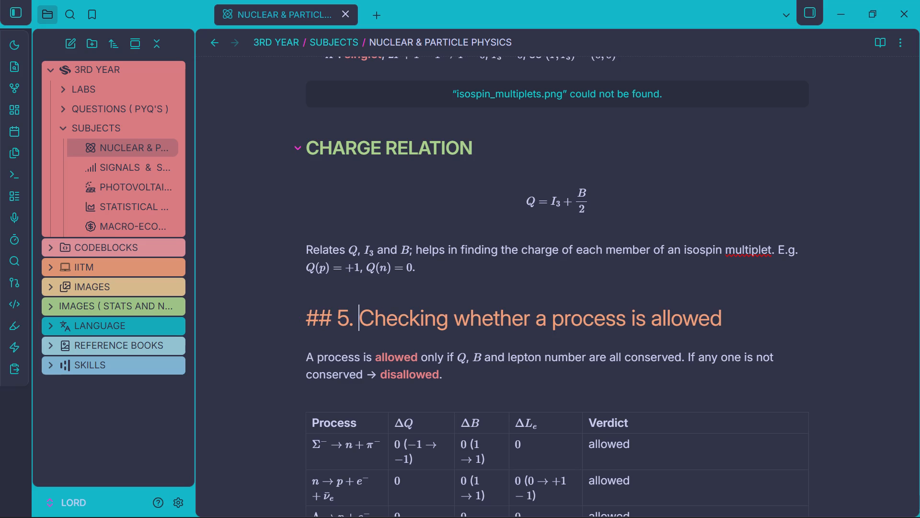
click(321, 159)
click(321, 159)
key(BackSpace)
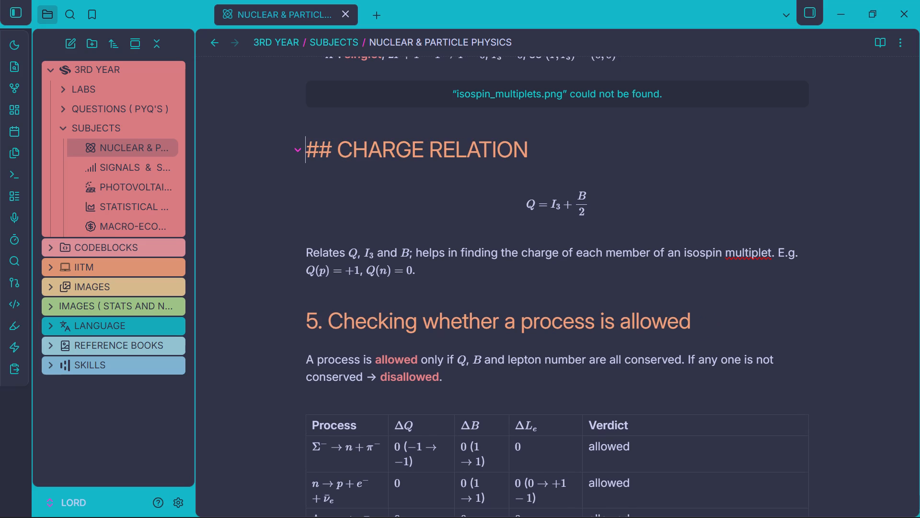
drag(339, 153, 592, 124)
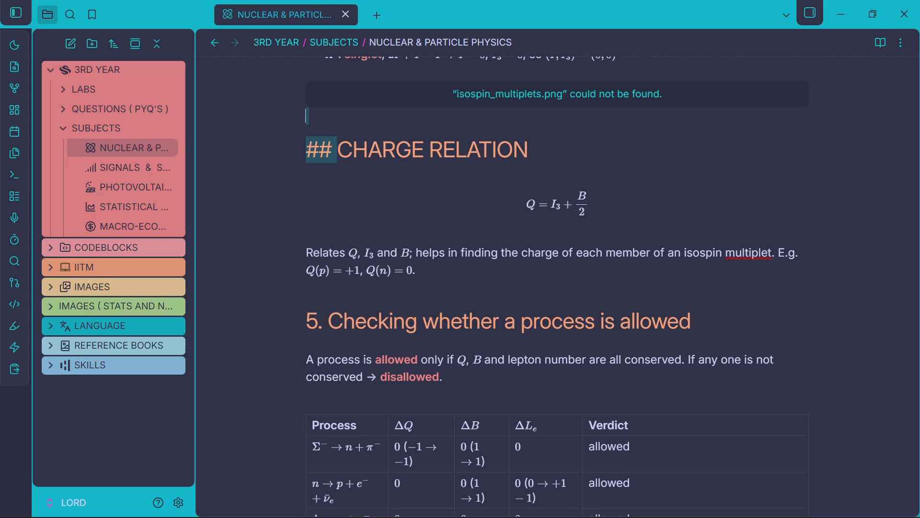
drag(563, 142, 343, 157)
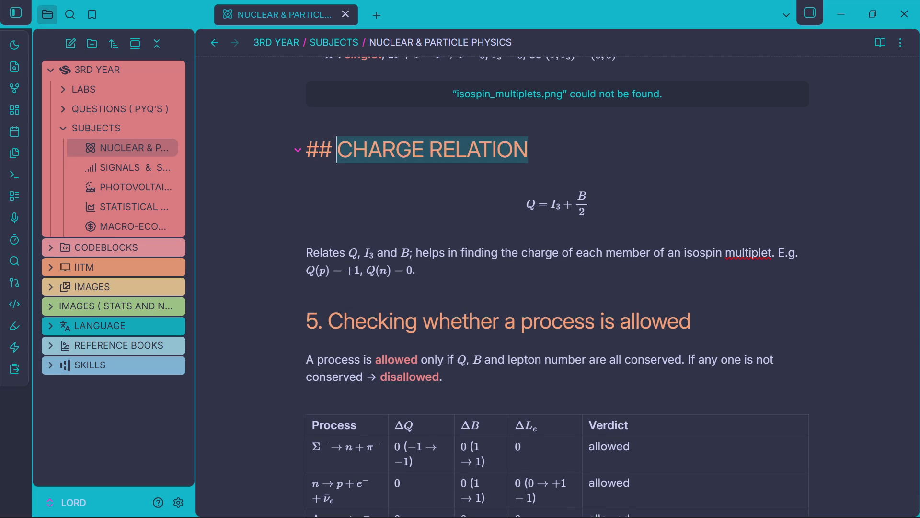
key(ctrl+alt+u)
key(ctrl+b)
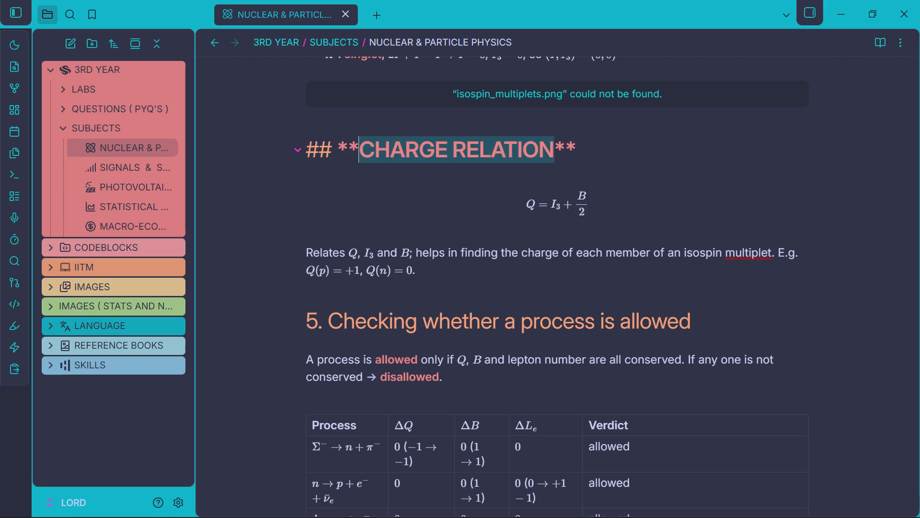
Remove the number 5 from the "Checking whether a process is allowed" heading and lower it to level three.
scroll(343, 157, down, 1)
click(318, 238)
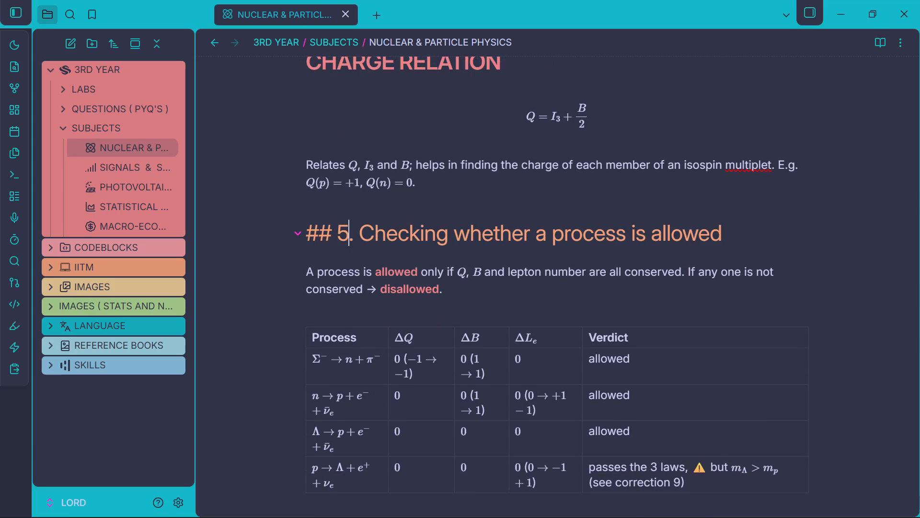
click(357, 233)
key(BackSpace)
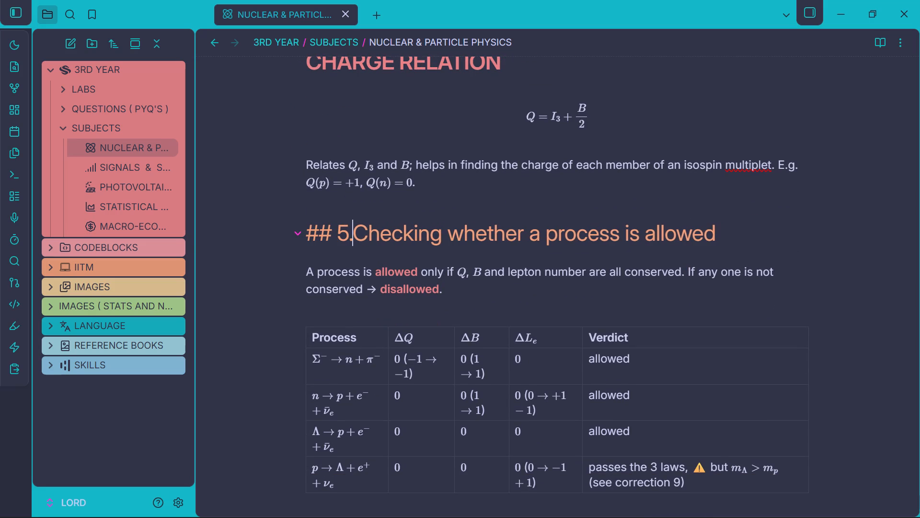
key(BackSpace)
key(BackSpace)
key(BackSpace)
text(#)
key(space)
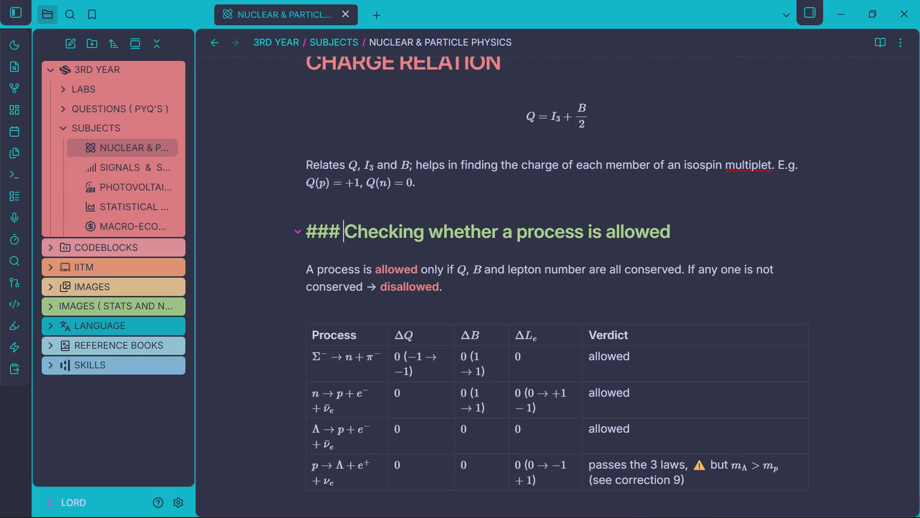
Convert the "Checking whether a process is allowed" heading text to uppercase.
drag(345, 231, 693, 224)
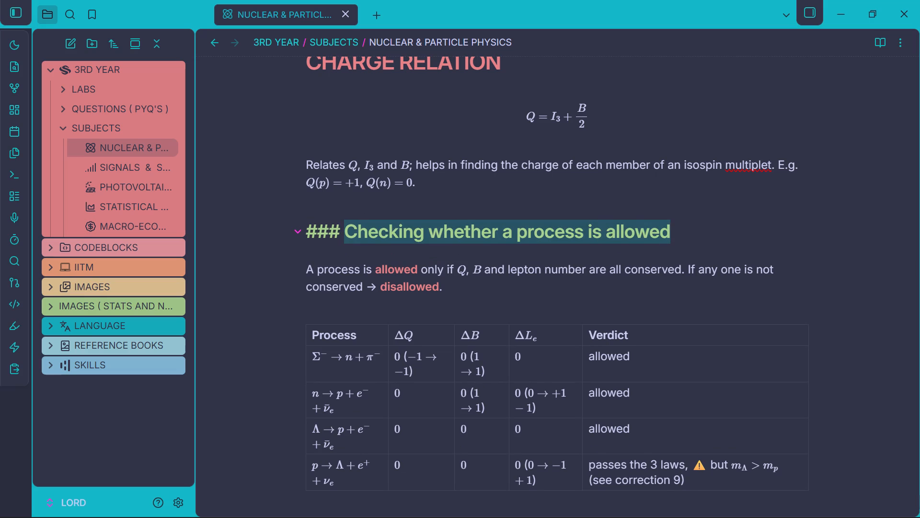
key(ctrl+alt+u)
scroll(693, 224, down, 1)
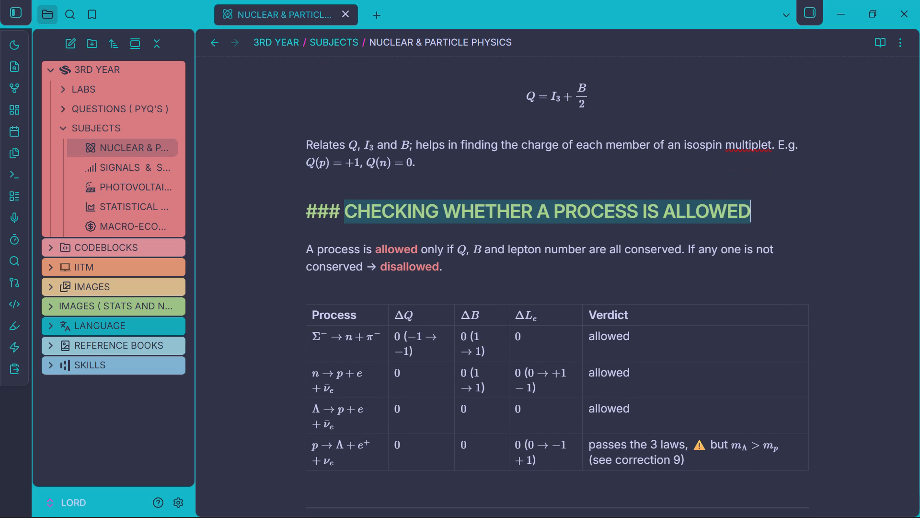
click(546, 265)
Copy the warning remark ending in "(see correction 9)" from the Verdict cell of the table's last row.
scroll(546, 265, down, 2)
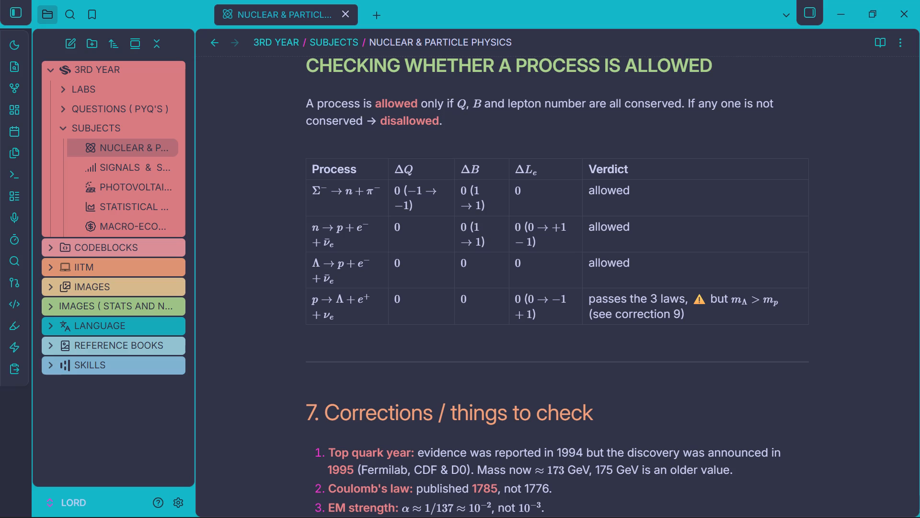
click(697, 303)
drag(689, 305, 694, 316)
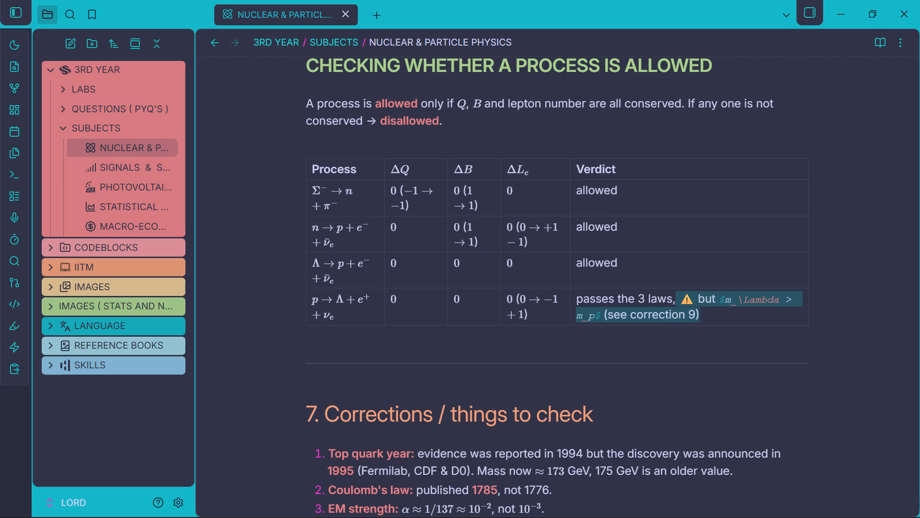
key(ctrl+c)
Remove the horizontal divider between the process table and the "7. Corrections / things to check" heading.
drag(585, 353, 578, 385)
key(BackSpace)
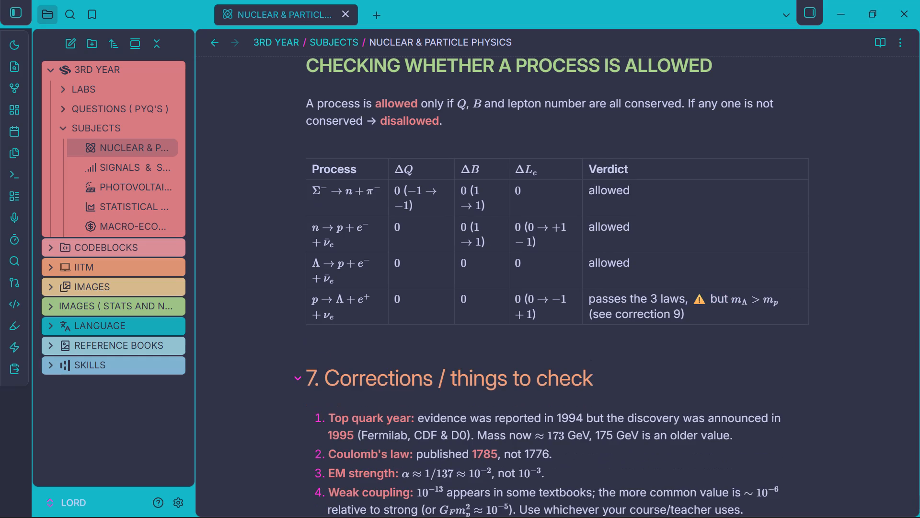
Read through the numbered items under "7. Corrections / things to check" down to the end of the note.
scroll(578, 385, down, 4)
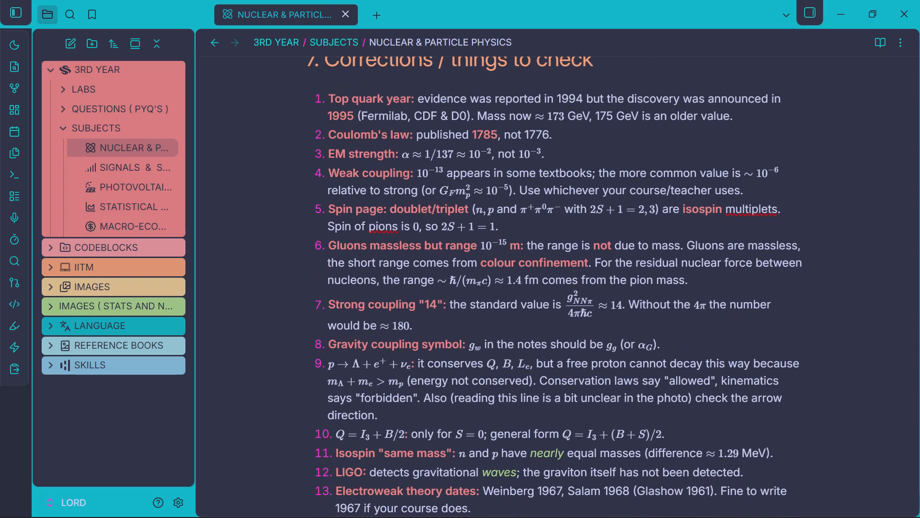
scroll(578, 385, down, 4)
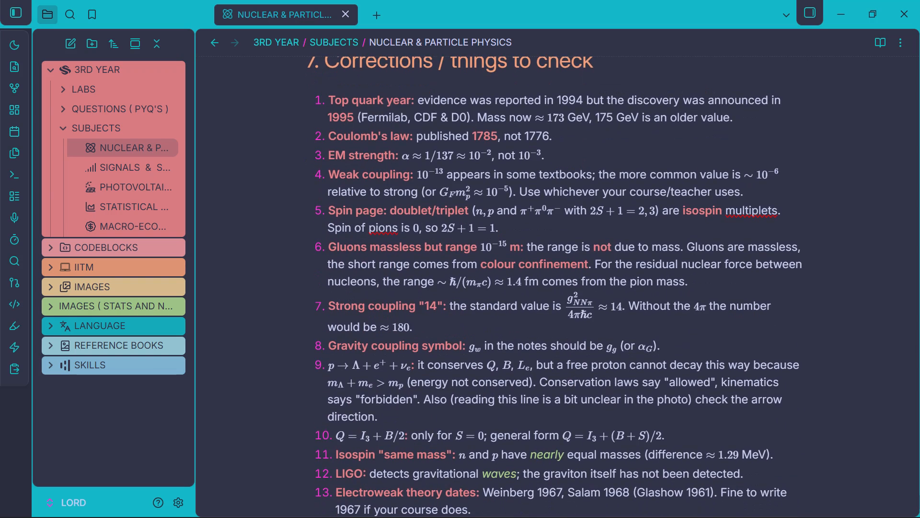
scroll(578, 385, down, 3)
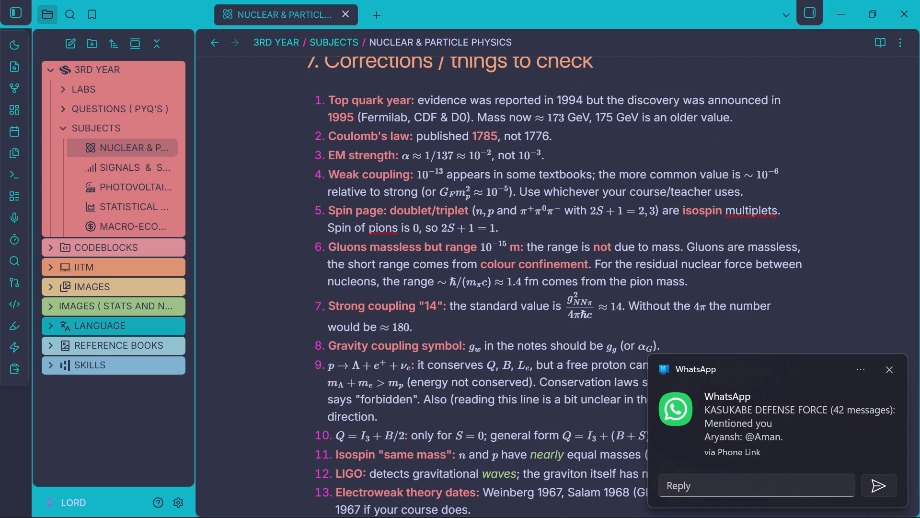
scroll(578, 385, down, 3)
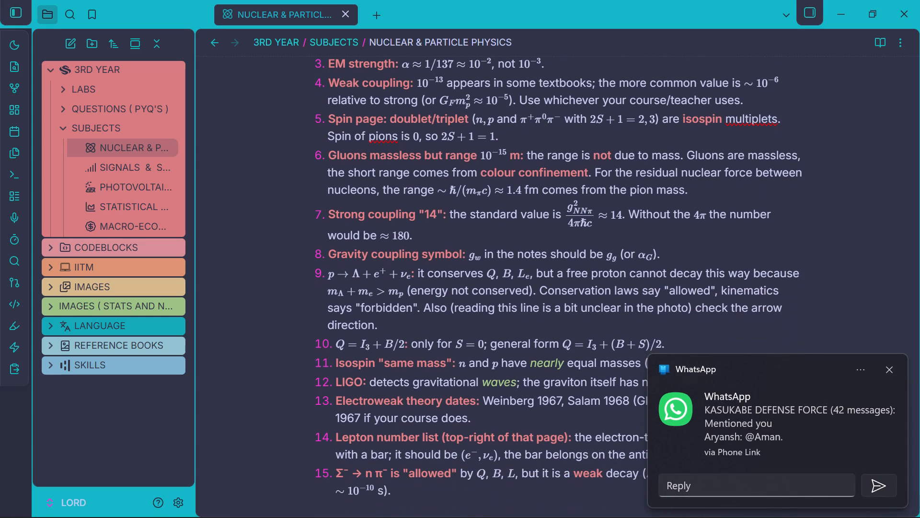
scroll(578, 385, down, 1)
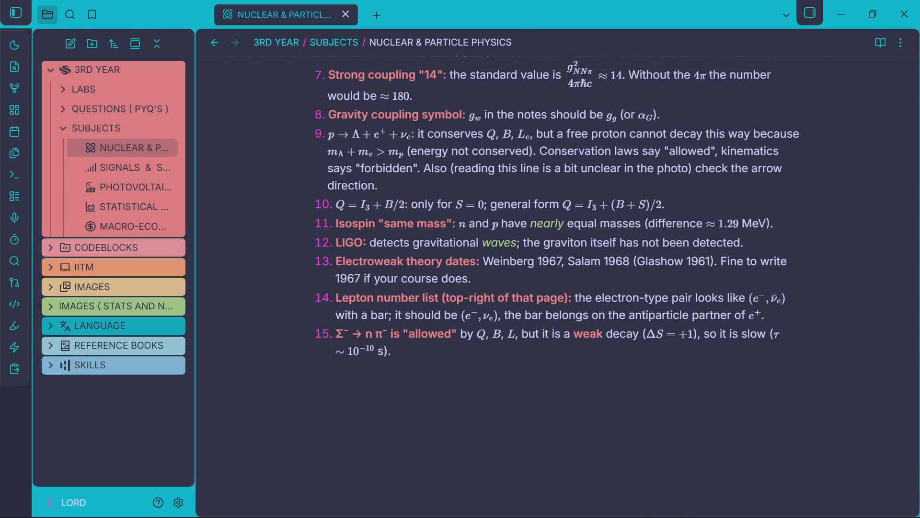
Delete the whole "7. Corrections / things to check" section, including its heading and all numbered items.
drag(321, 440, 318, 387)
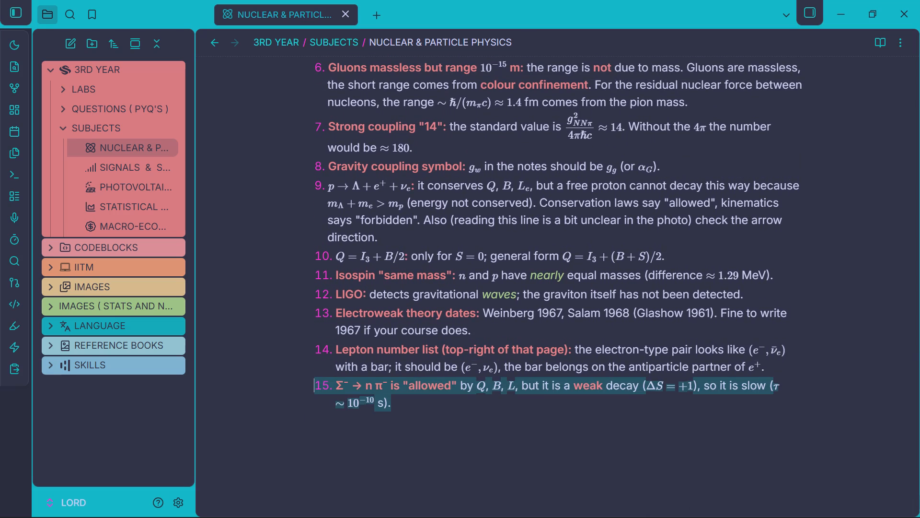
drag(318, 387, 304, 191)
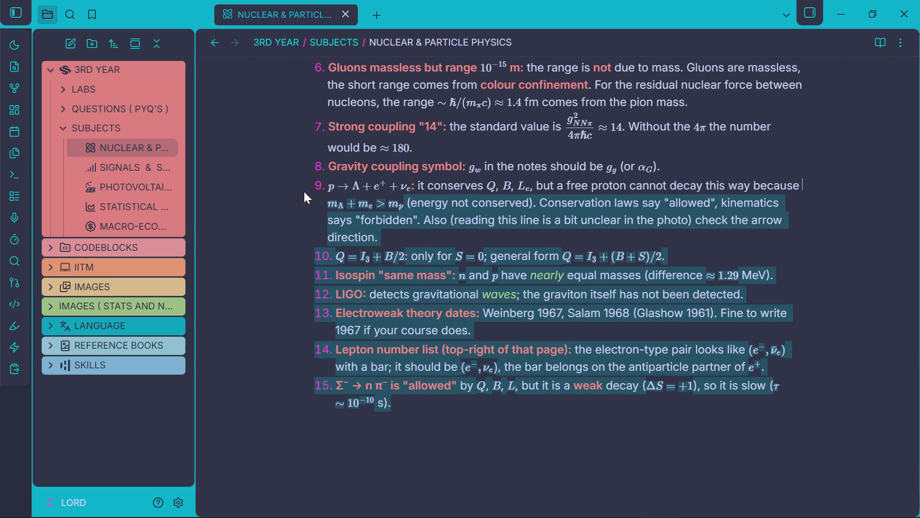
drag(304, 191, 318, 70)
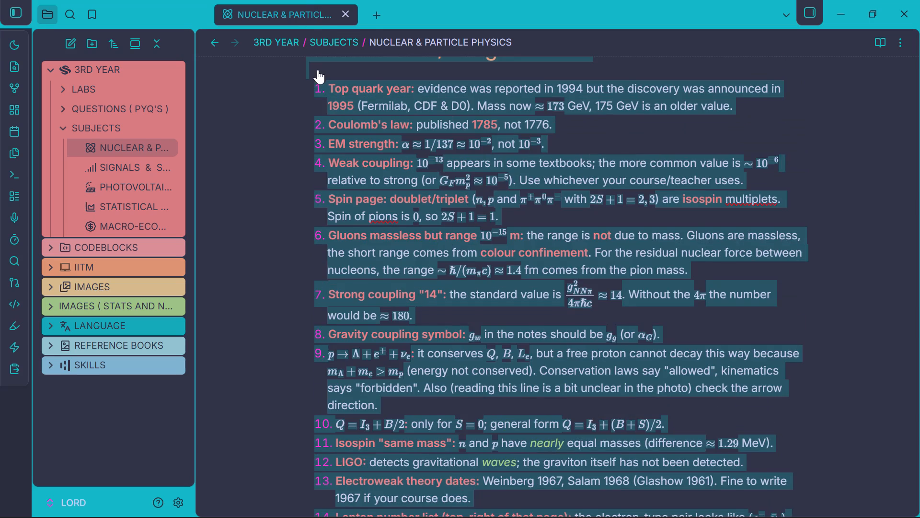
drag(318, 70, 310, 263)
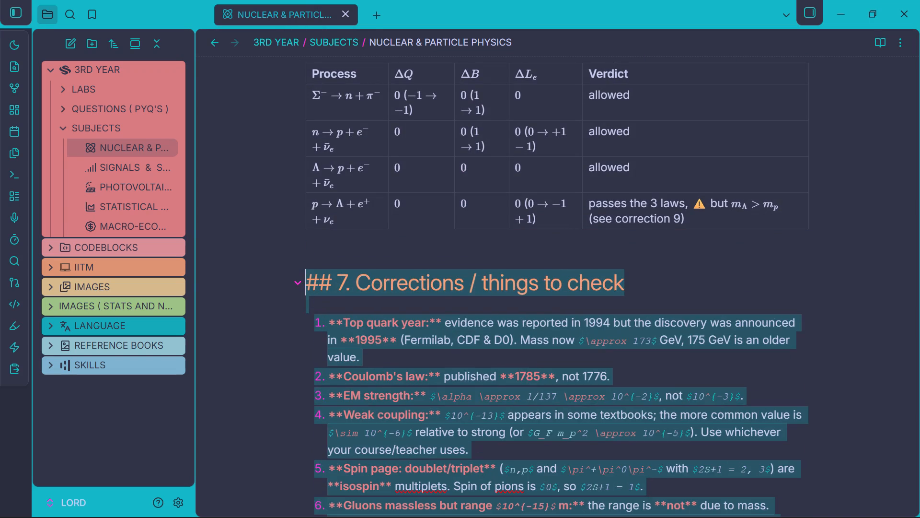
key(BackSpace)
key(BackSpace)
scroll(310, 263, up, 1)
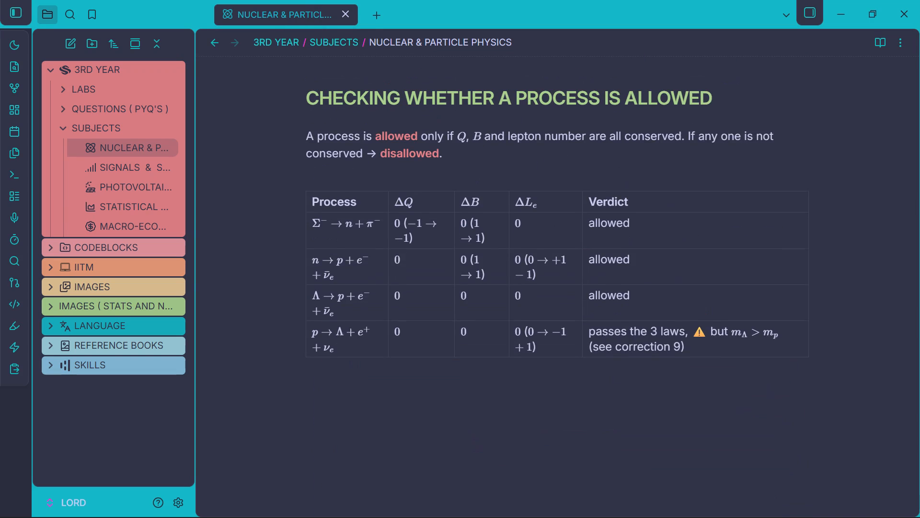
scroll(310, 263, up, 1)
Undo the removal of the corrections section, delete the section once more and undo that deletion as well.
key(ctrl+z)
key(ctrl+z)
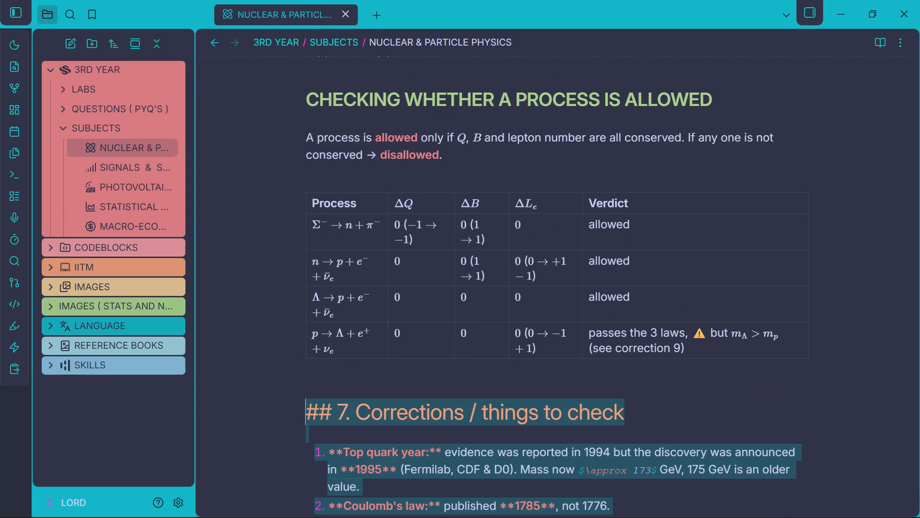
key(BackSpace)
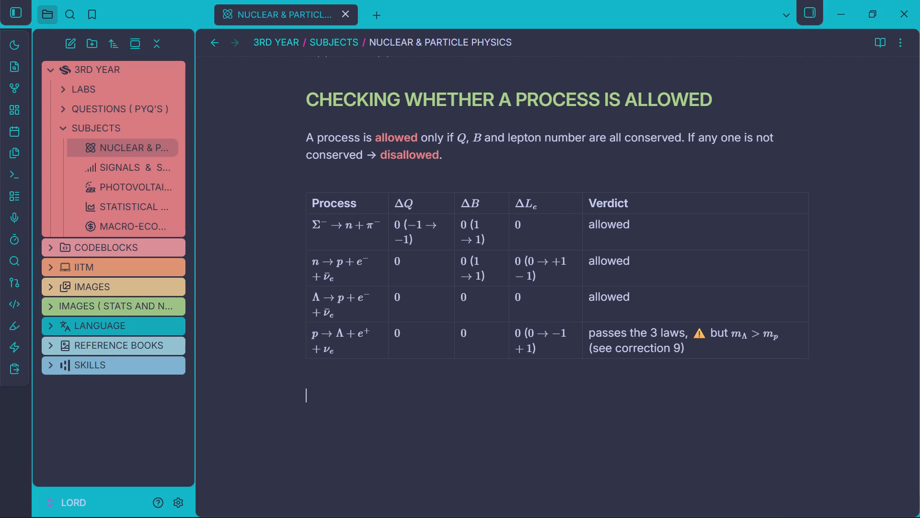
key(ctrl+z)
Review the corrections list, including item 9 on the proton decay that the process table's last row refers to.
scroll(310, 263, down, 1)
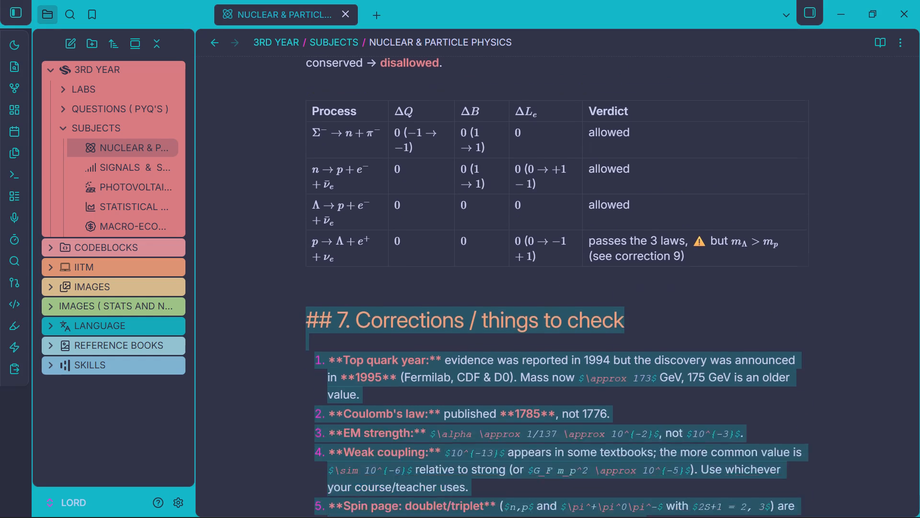
scroll(310, 263, down, 4)
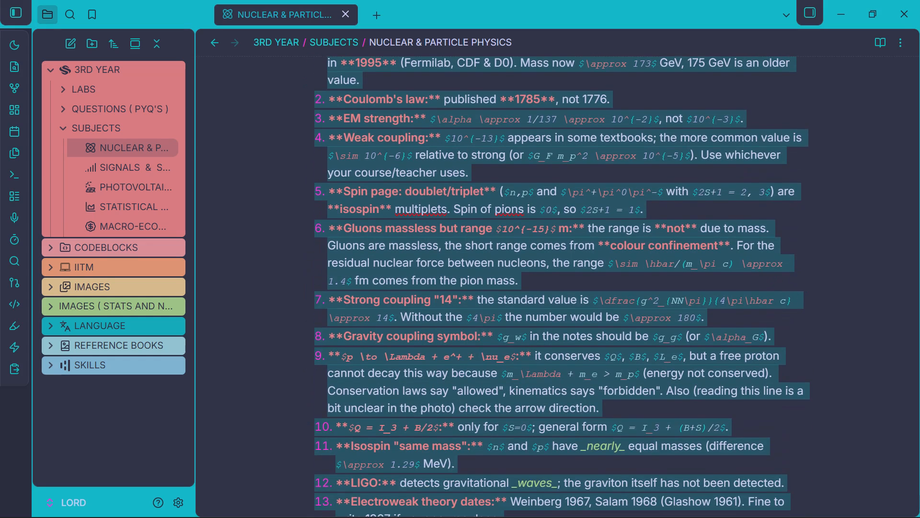
click(310, 263)
scroll(310, 263, down, 1)
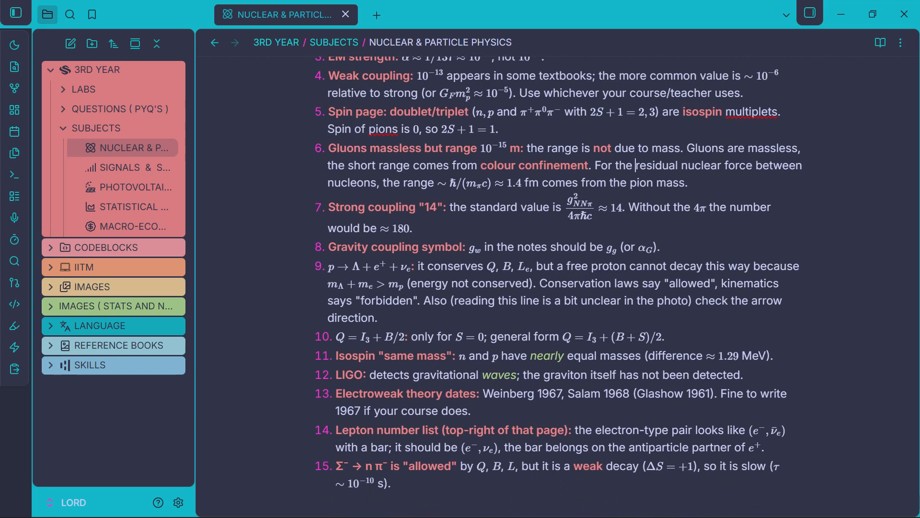
scroll(310, 263, up, 1)
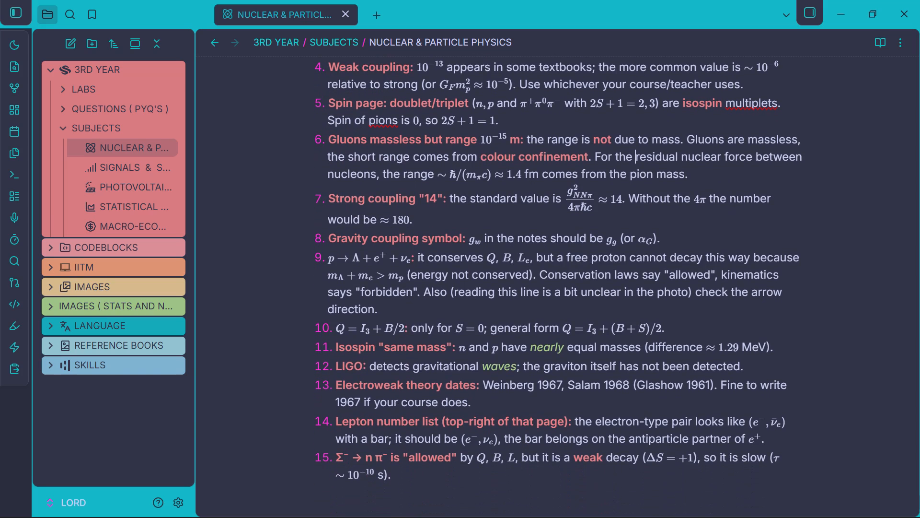
scroll(310, 263, up, 1)
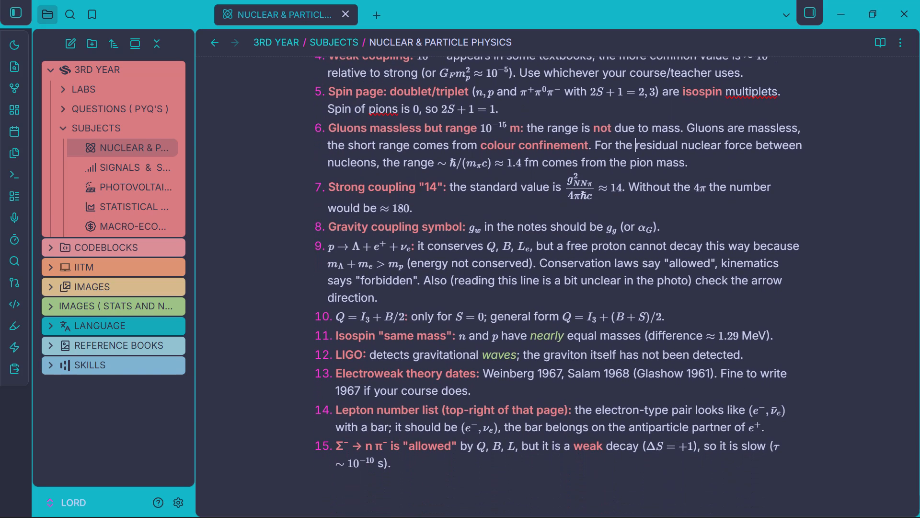
scroll(310, 263, up, 2)
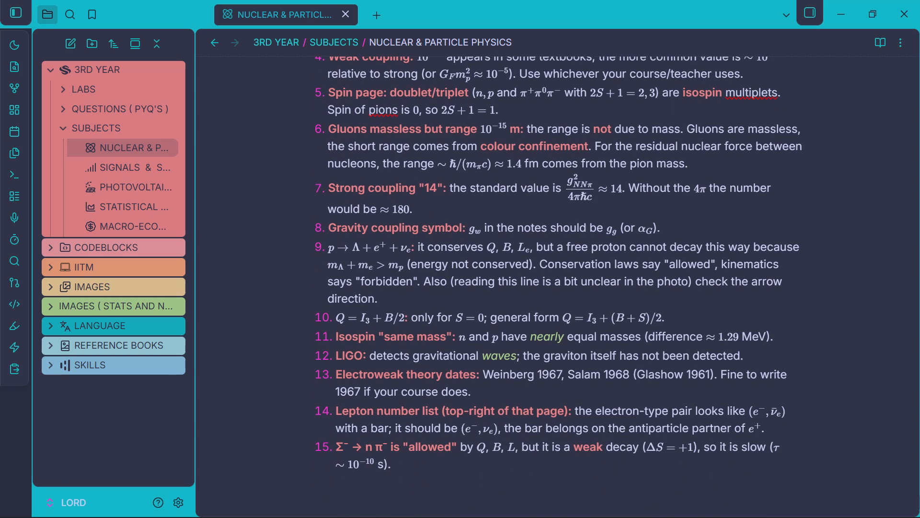
scroll(310, 263, up, 4)
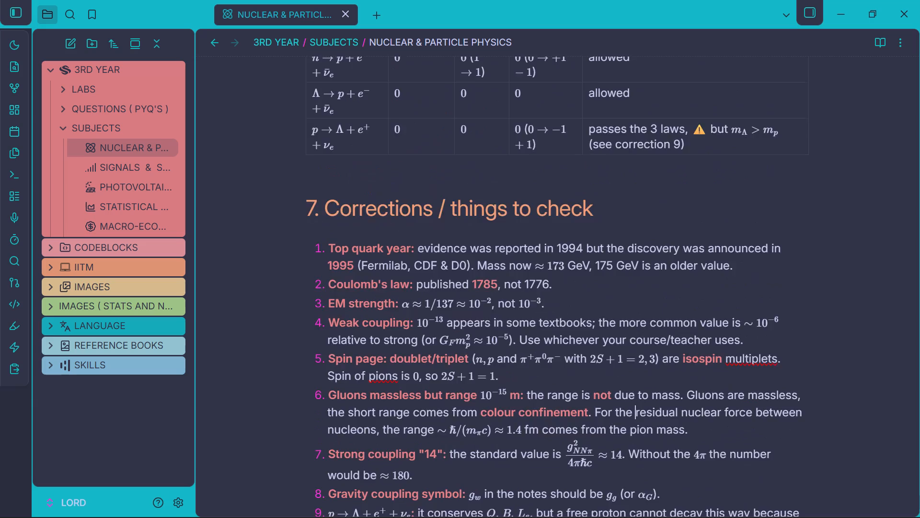
scroll(310, 263, up, 2)
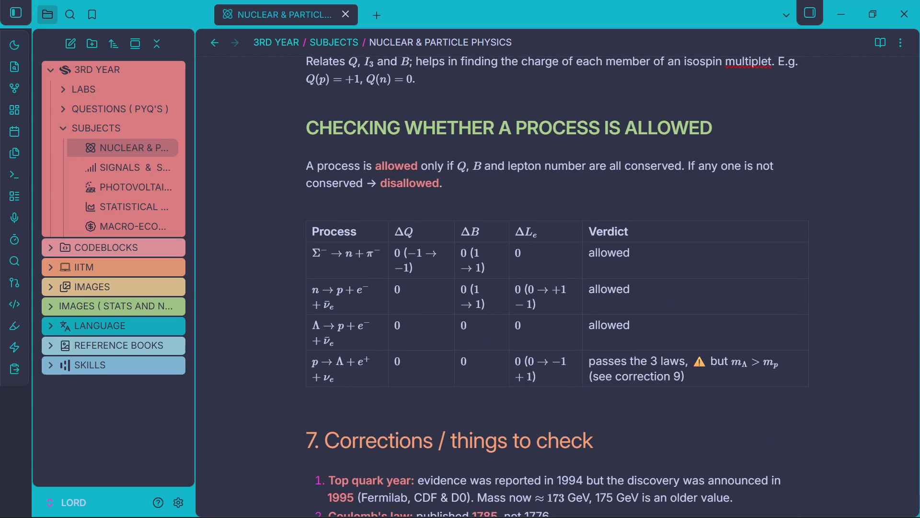
Pad the gap between "n" and "+ \pi^-" in the table's first Process cell with 27 spaces.
click(378, 266)
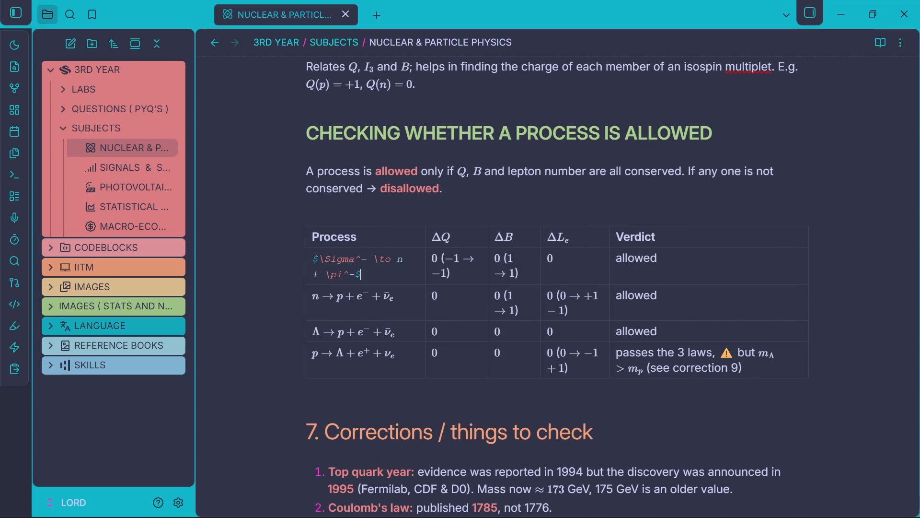
key(Left)
key(Left)
key(Left)
key(Left)
key(Left)
key(Left)
key(Left)
key(Left)
key(BackSpace)
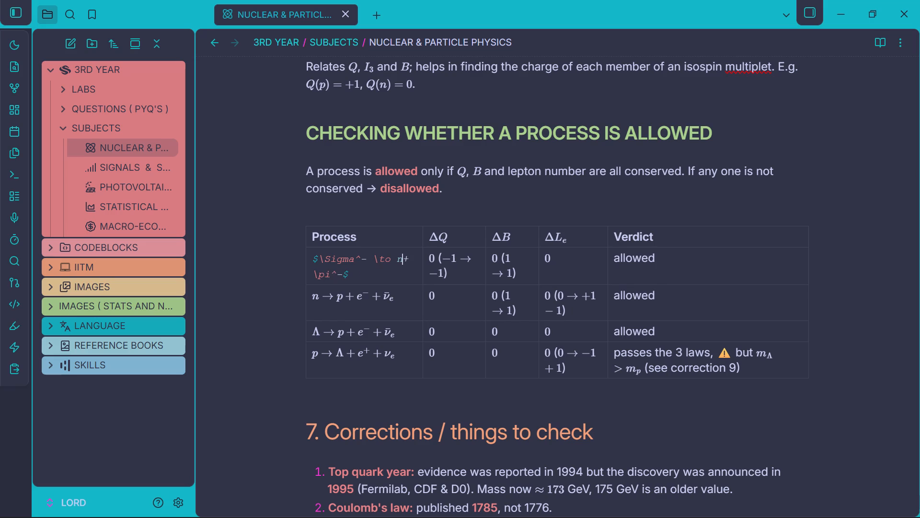
key(space)
key(space)
key(space)
key(space)
key(space)
key(space)
key(space)
key(space)
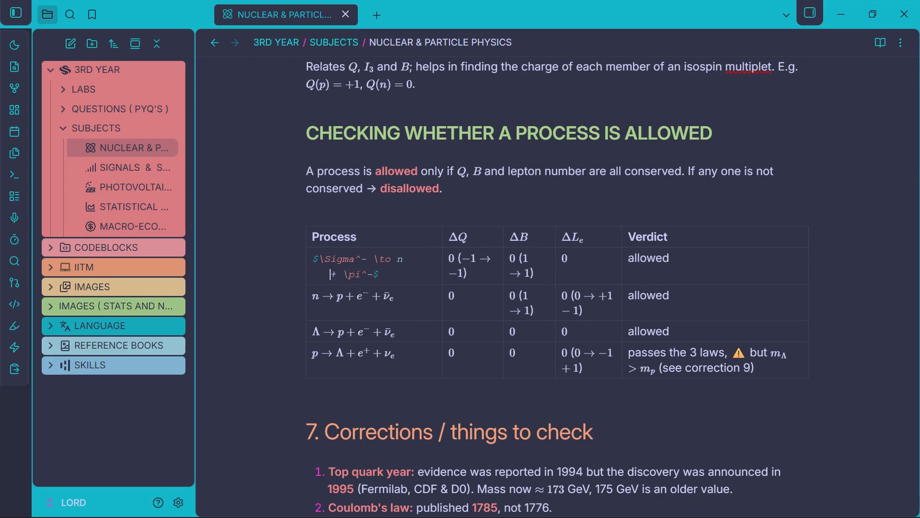
key(space)
key(space)
key(space)
key(space)
key(space)
key(space)
key(space)
key(space)
key(space)
key(space)
key(space)
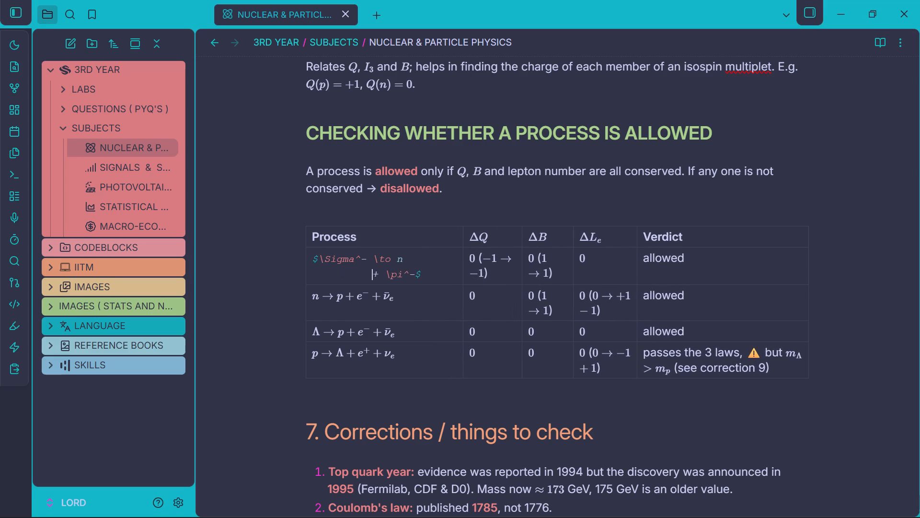
key(space)
key(space)
key(space)
key(space)
key(space)
key(space)
key(space)
key(space)
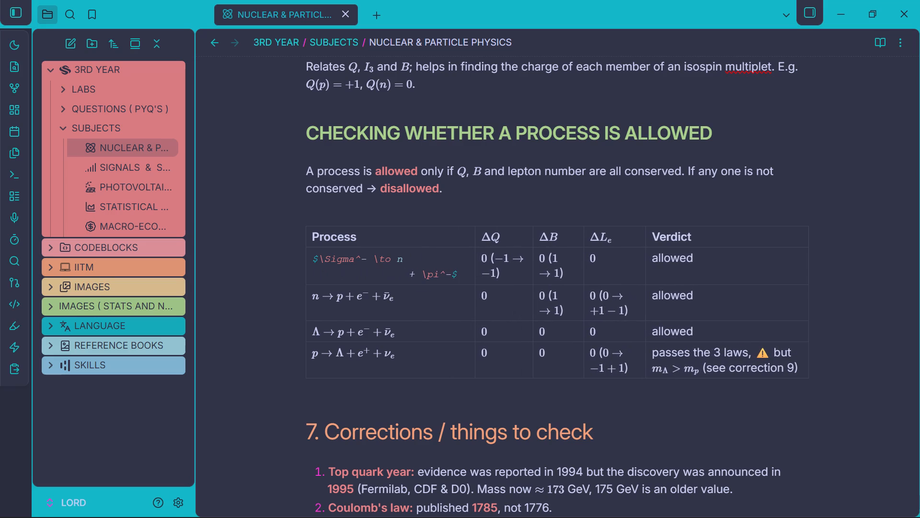
click(348, 401)
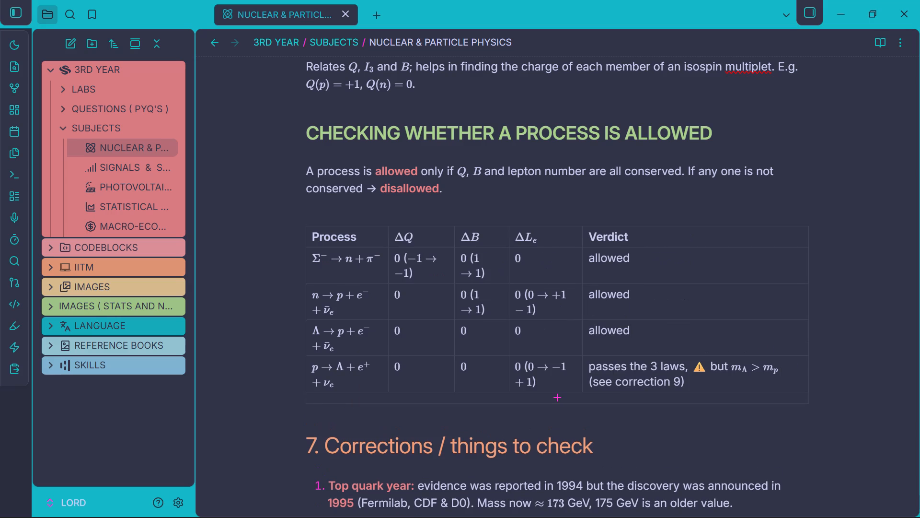
Delete 17 of the padding spaces before "+ \pi^-" in the table's first Process cell and leave the cell.
click(346, 278)
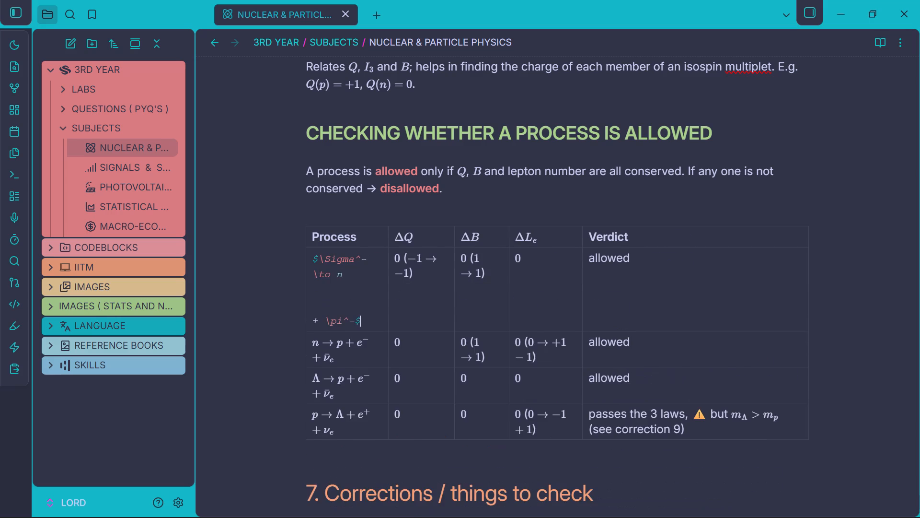
click(346, 278)
click(340, 406)
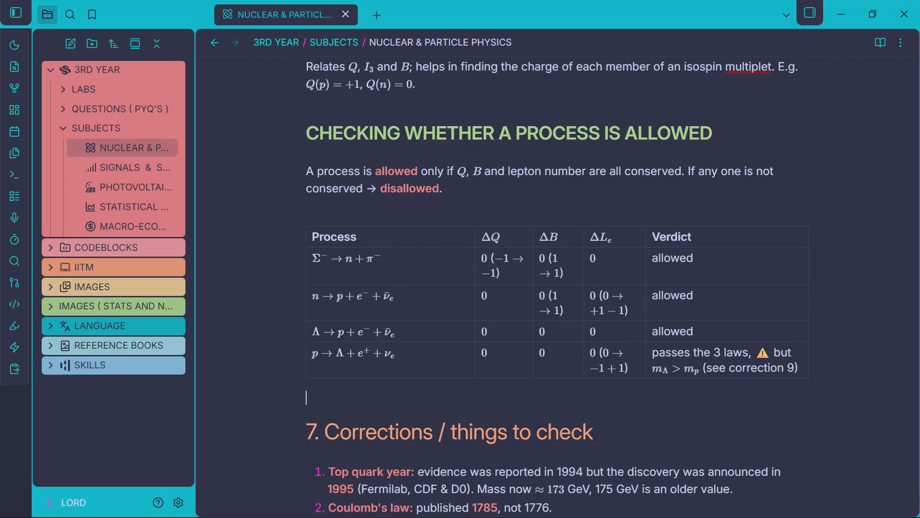
click(333, 274)
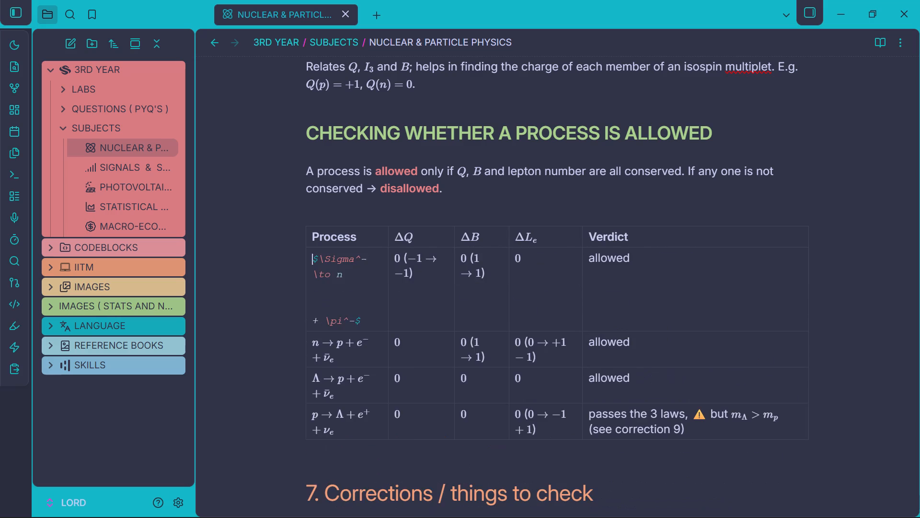
click(403, 276)
key(BackSpace)
key(BackSpace)
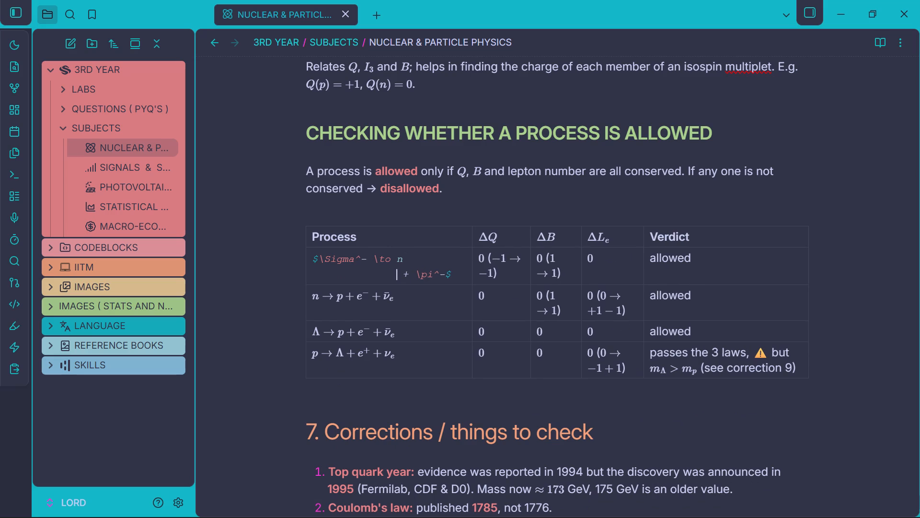
key(BackSpace)
key(BackSpace)
key(BackSpace)
key(BackSpace)
key(BackSpace)
key(BackSpace)
key(BackSpace)
key(BackSpace)
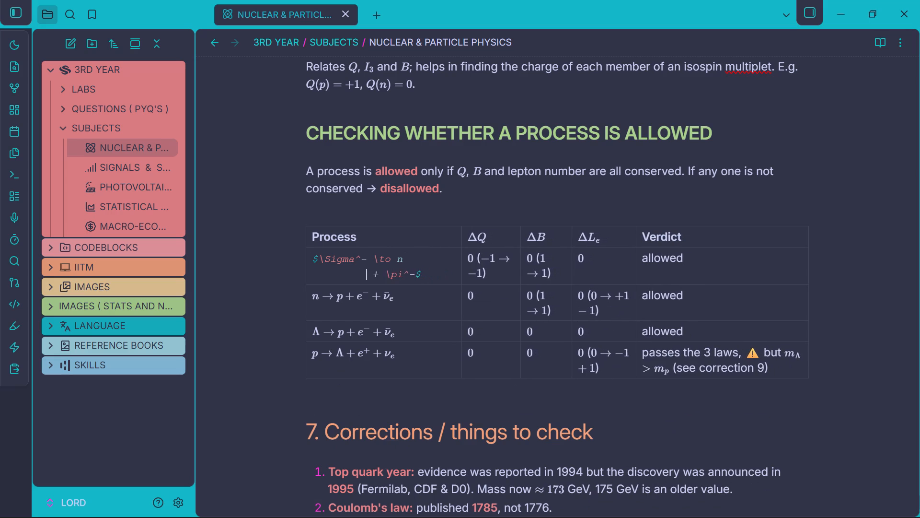
key(BackSpace)
key(BackSpace)
key(BackSpace)
key(BackSpace)
key(BackSpace)
key(BackSpace)
key(BackSpace)
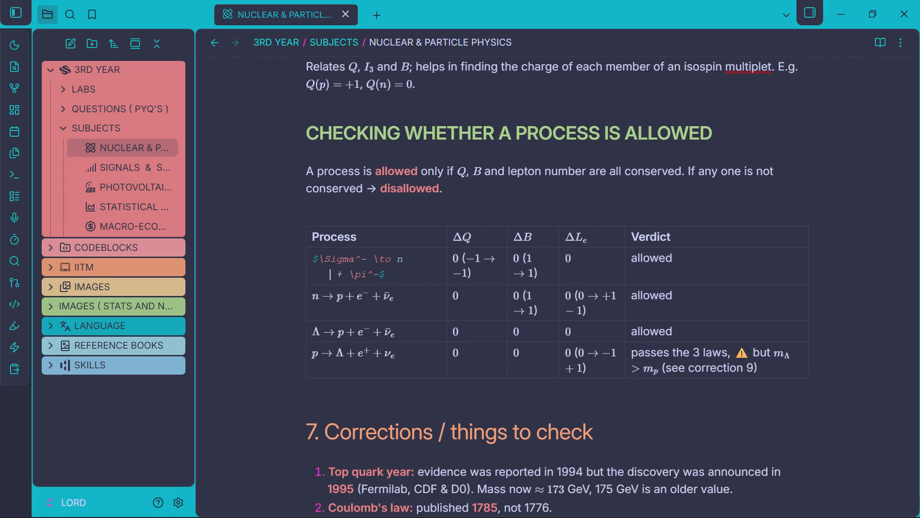
click(334, 397)
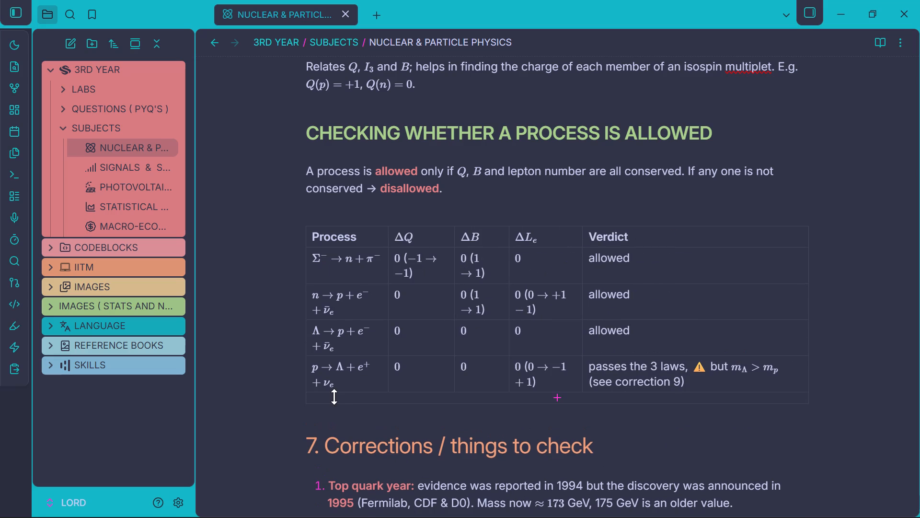
Insert seven extra spaces before "\bar{\nu}_e" in the table's second Process cell, the n → p decay, and leave the cell.
click(335, 320)
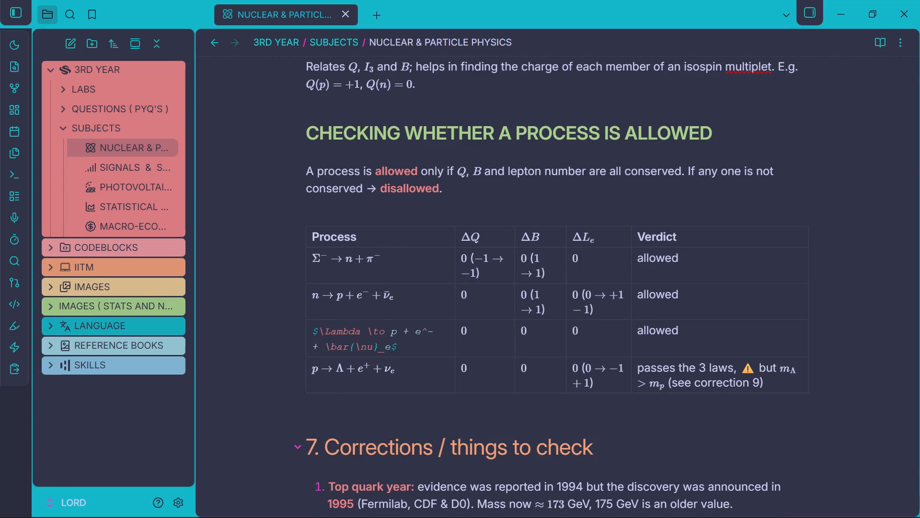
click(306, 421)
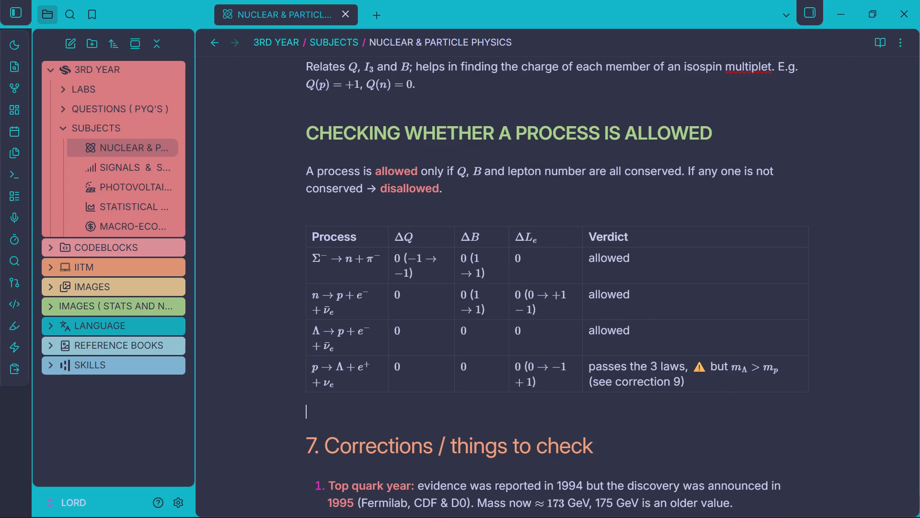
click(322, 314)
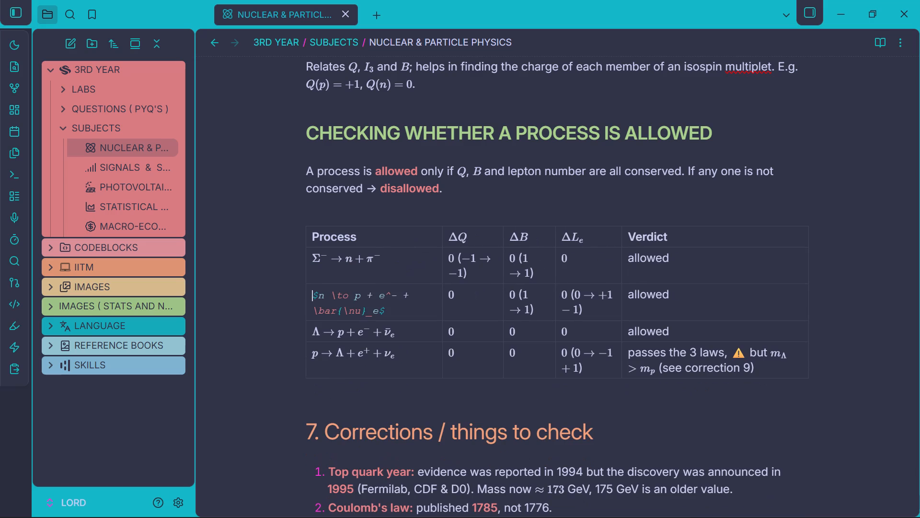
click(312, 314)
click(414, 298)
key(space)
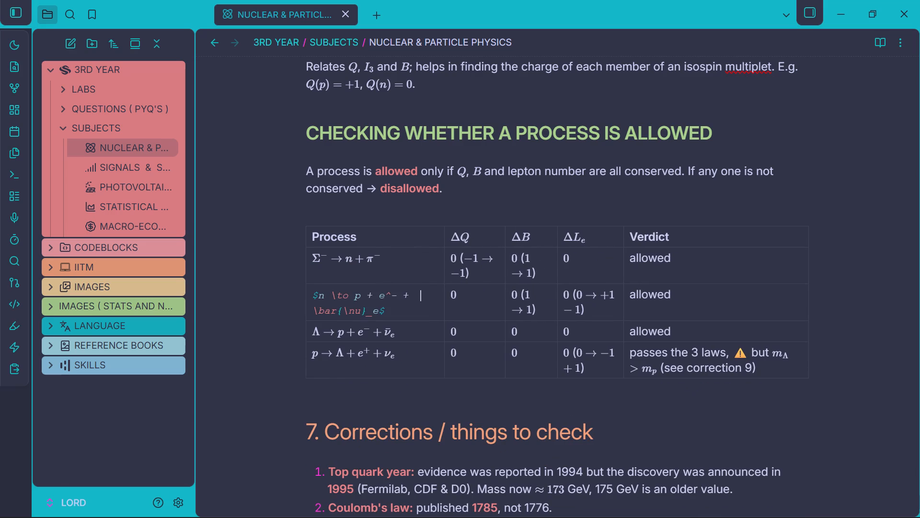
key(space)
key(space)
key(space)
key(space)
key(space)
key(space)
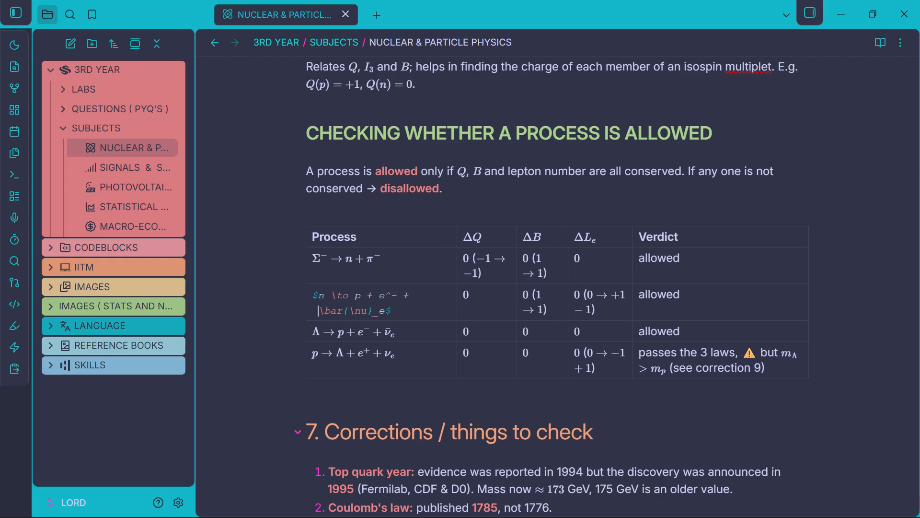
click(326, 401)
Delete the whole "7. Corrections / things to check" section, from its heading through item 15.
scroll(326, 401, down, 1)
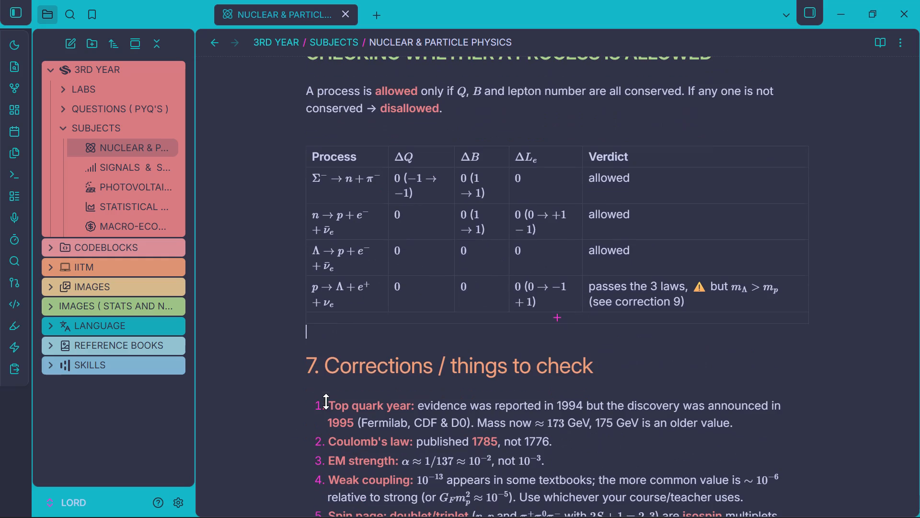
scroll(326, 401, down, 1)
drag(317, 335, 347, 517)
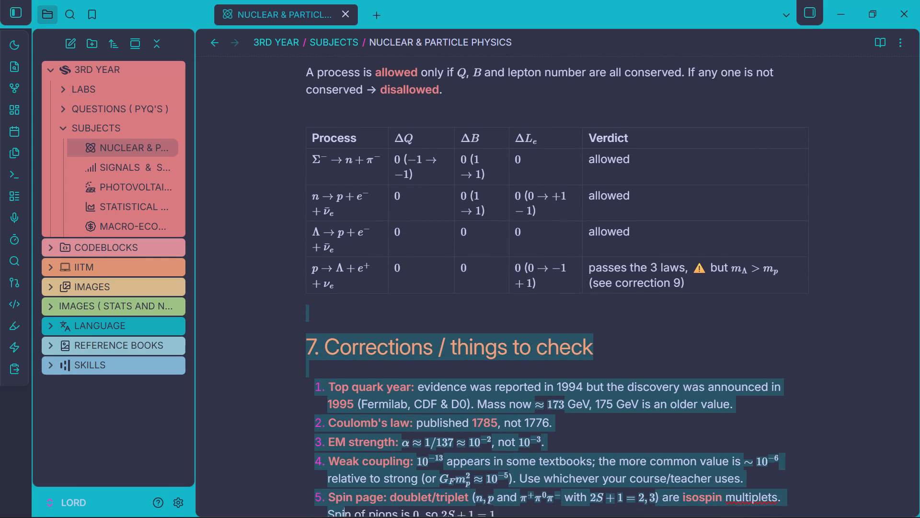
drag(347, 517, 347, 517)
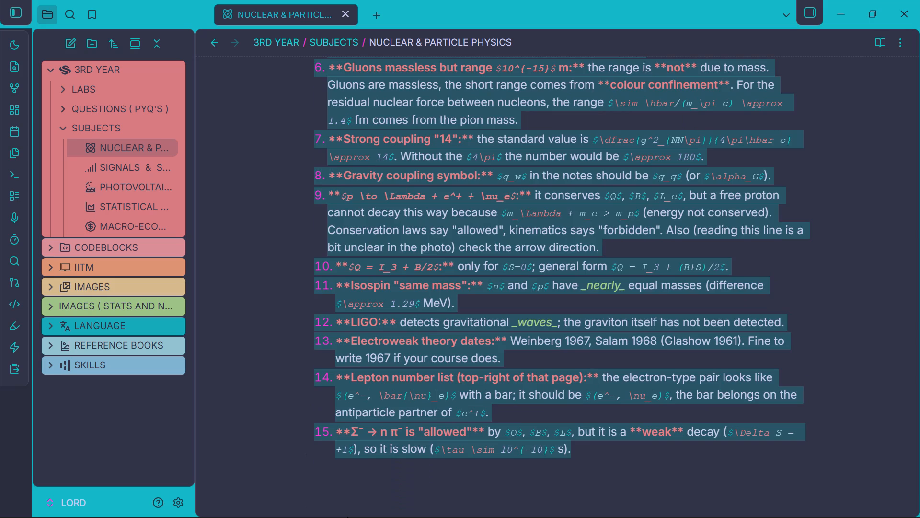
key(BackSpace)
Replace the space between "\to" and "-1" in the first row's ΔQ cell with five spaces and leave the cell.
scroll(347, 517, up, 1)
scroll(345, 222, up, 1)
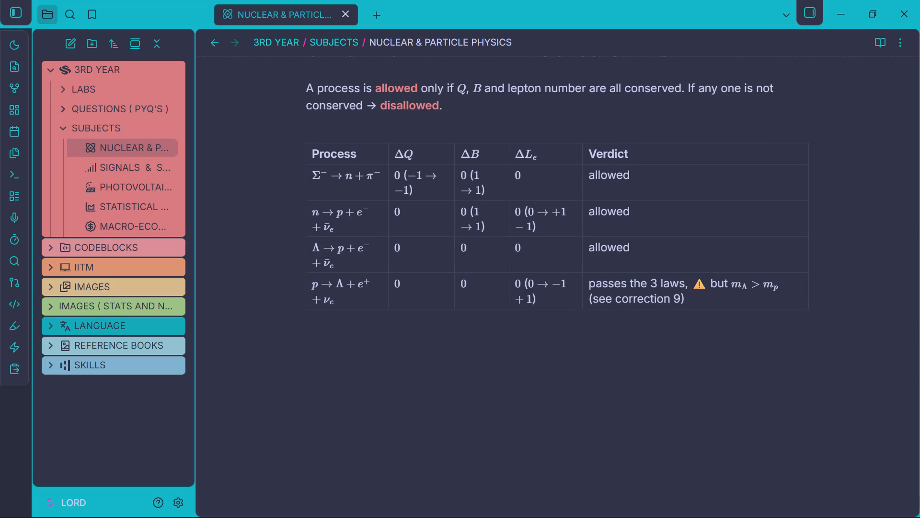
click(443, 187)
click(393, 191)
key(BackSpace)
key(BackSpace)
key(space)
key(space)
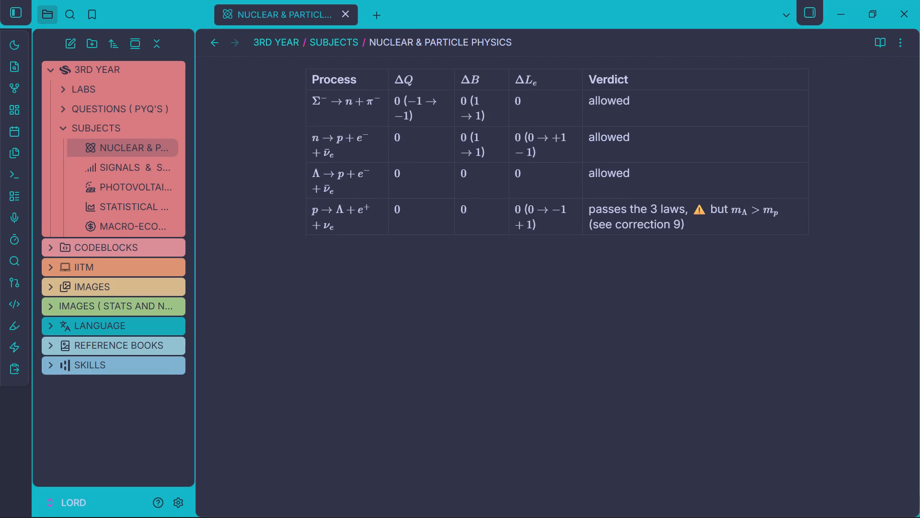
scroll(393, 191, up, 2)
click(437, 241)
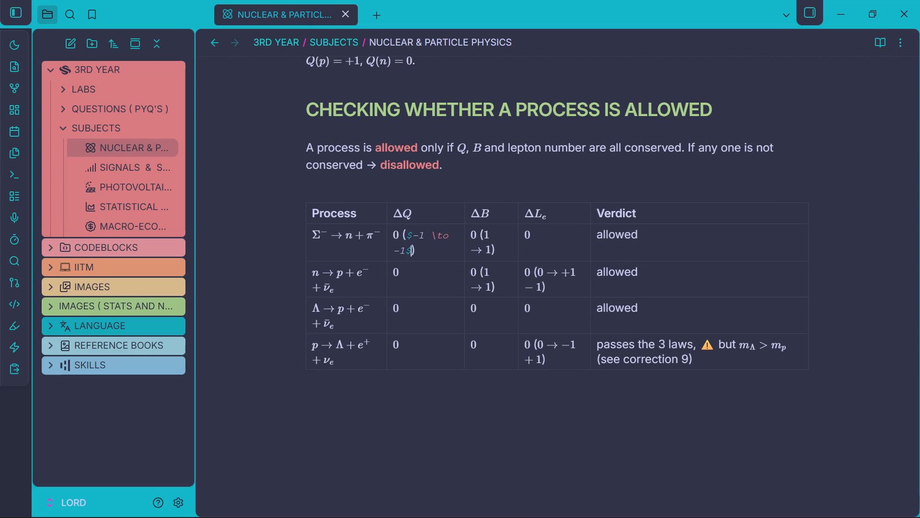
click(396, 253)
key(BackSpace)
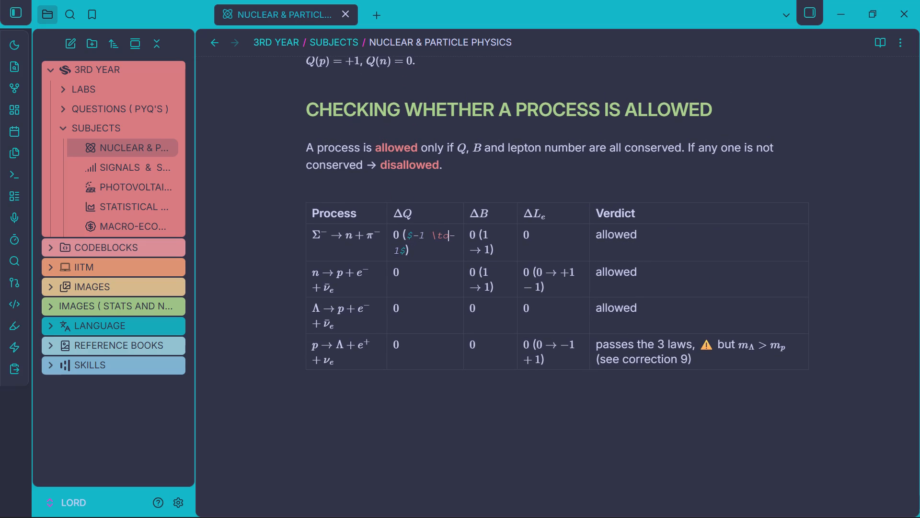
key(space)
key(space)
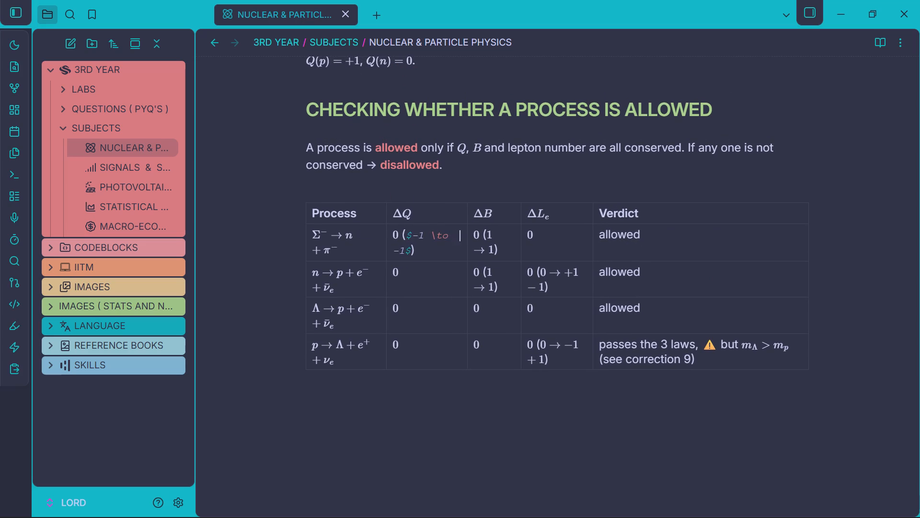
key(space)
key(space)
key(space)
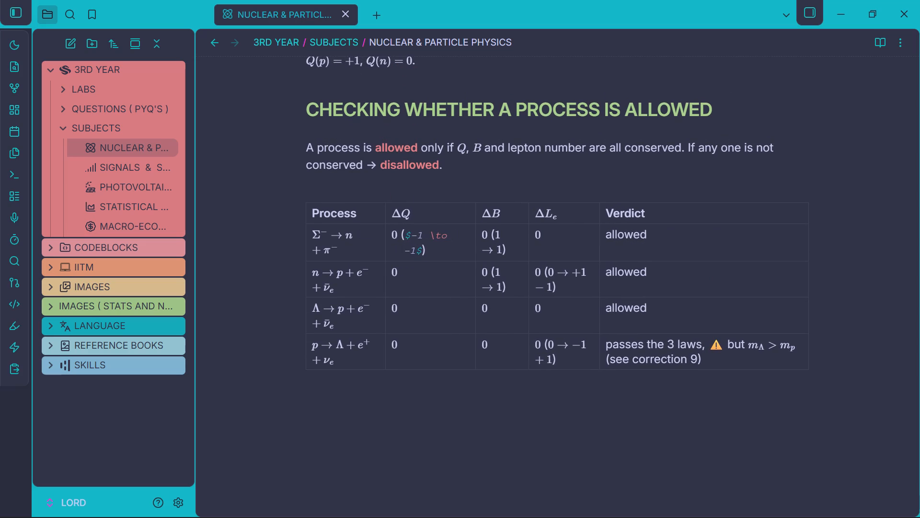
click(359, 402)
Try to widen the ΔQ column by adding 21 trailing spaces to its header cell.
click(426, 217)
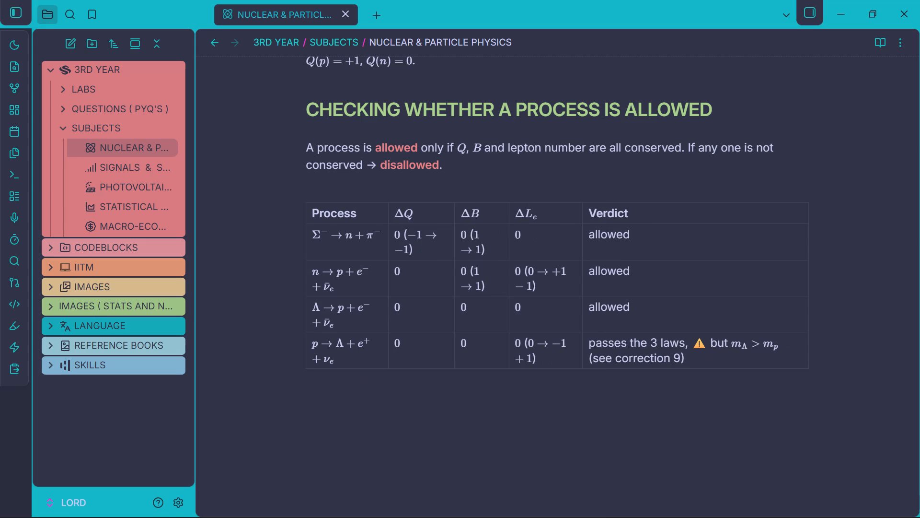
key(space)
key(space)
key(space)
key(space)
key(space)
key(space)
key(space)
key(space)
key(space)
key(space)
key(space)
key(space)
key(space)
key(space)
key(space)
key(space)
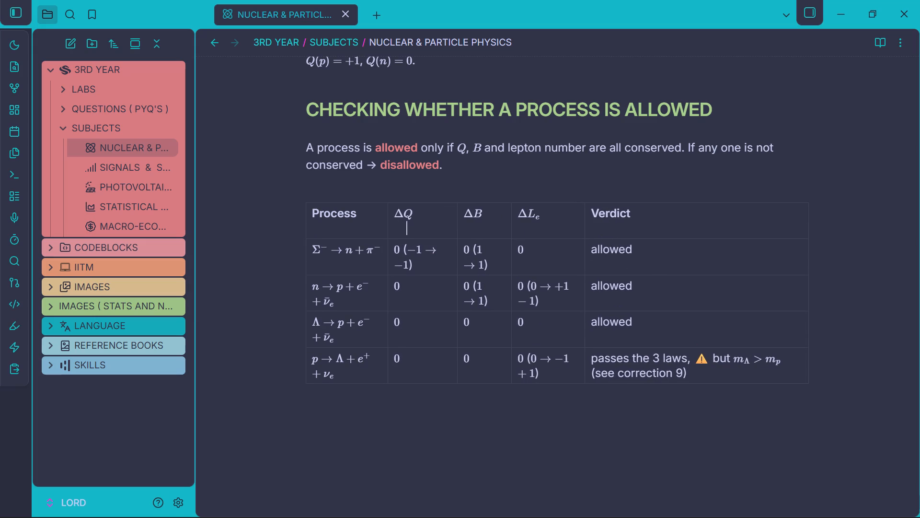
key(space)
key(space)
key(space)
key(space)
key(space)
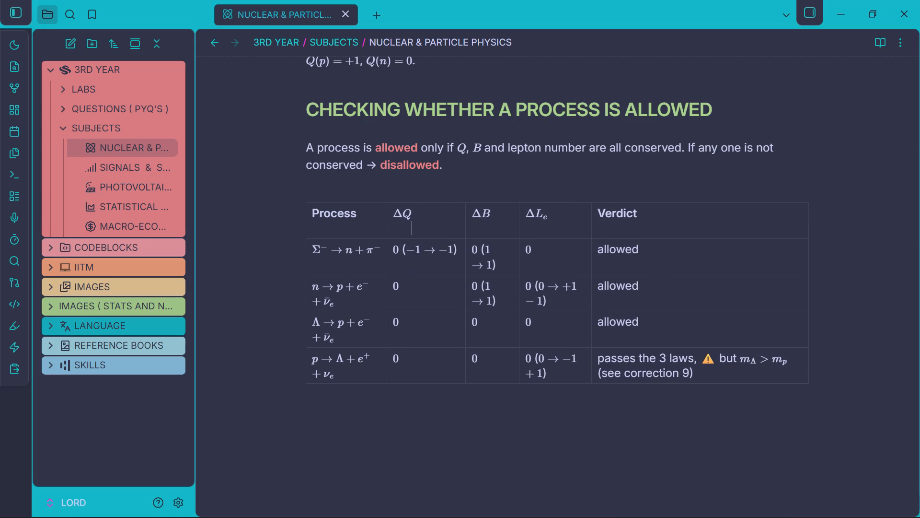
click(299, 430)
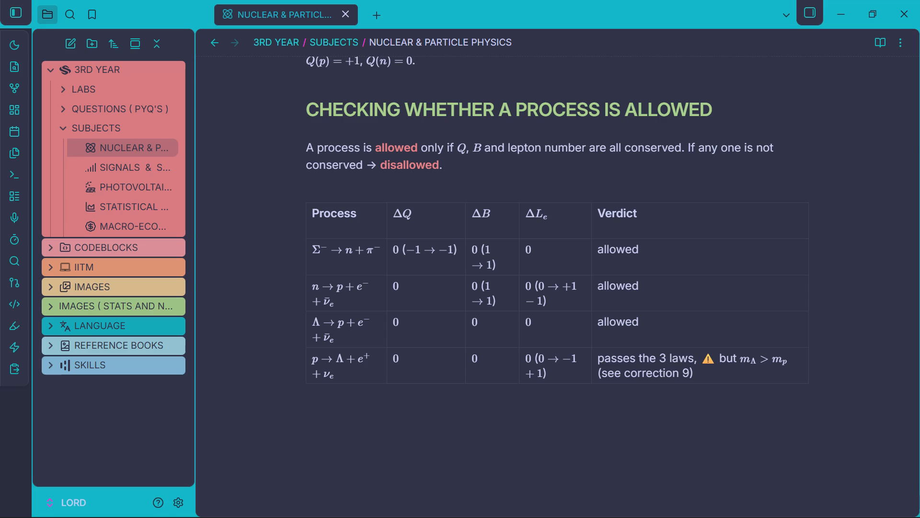
click(366, 215)
key(space)
key(space)
key(space)
key(space)
key(space)
key(space)
key(space)
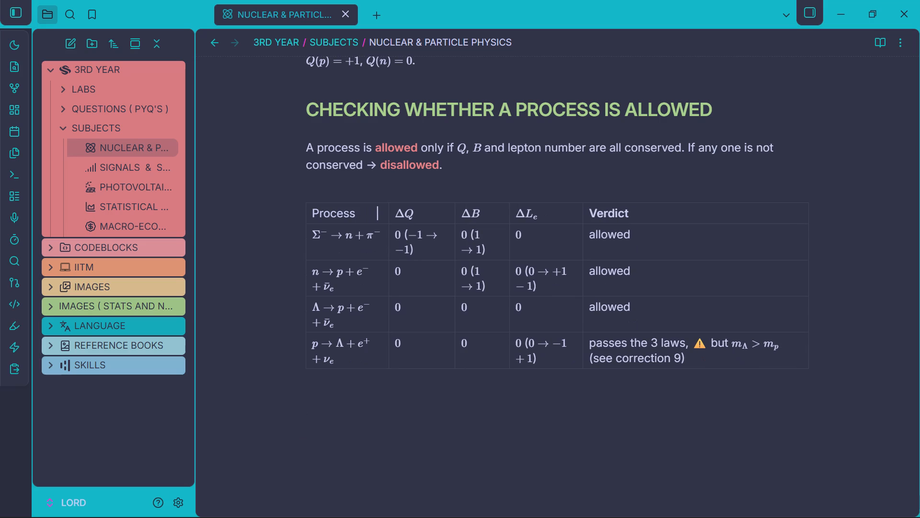
key(space)
key(space)
key(space)
key(space)
key(space)
key(space)
key(space)
key(space)
key(space)
key(space)
key(space)
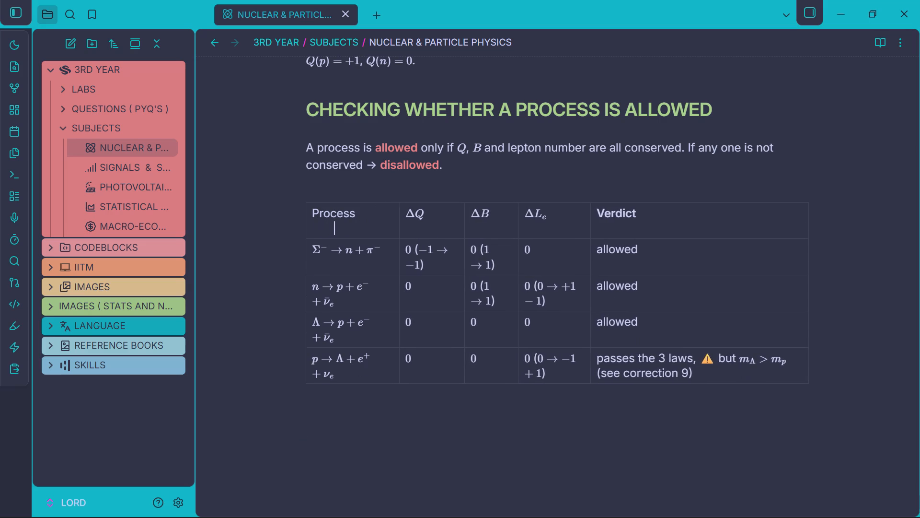
key(space)
key(space)
key(space)
key(space)
key(space)
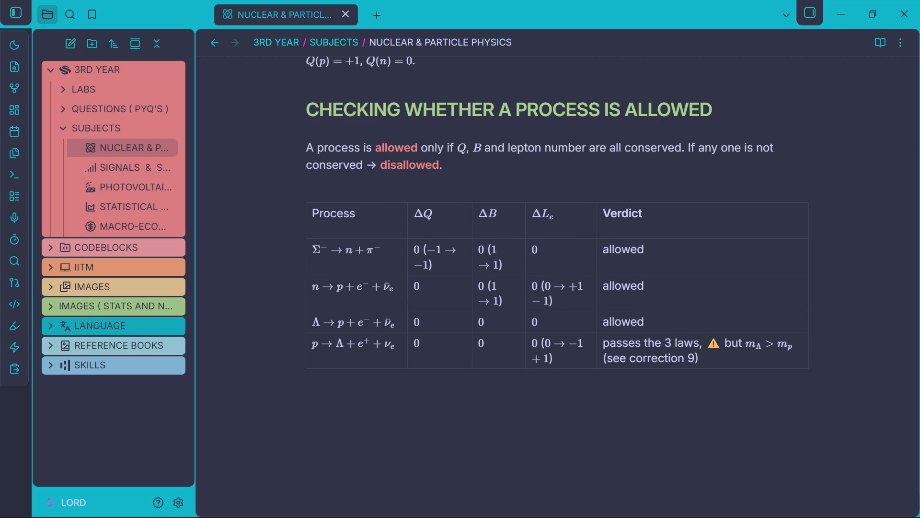
key(BackSpace)
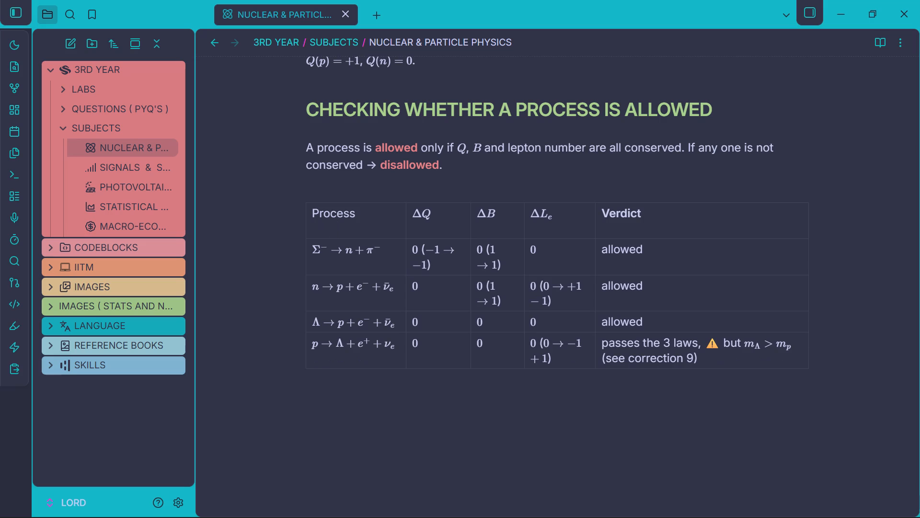
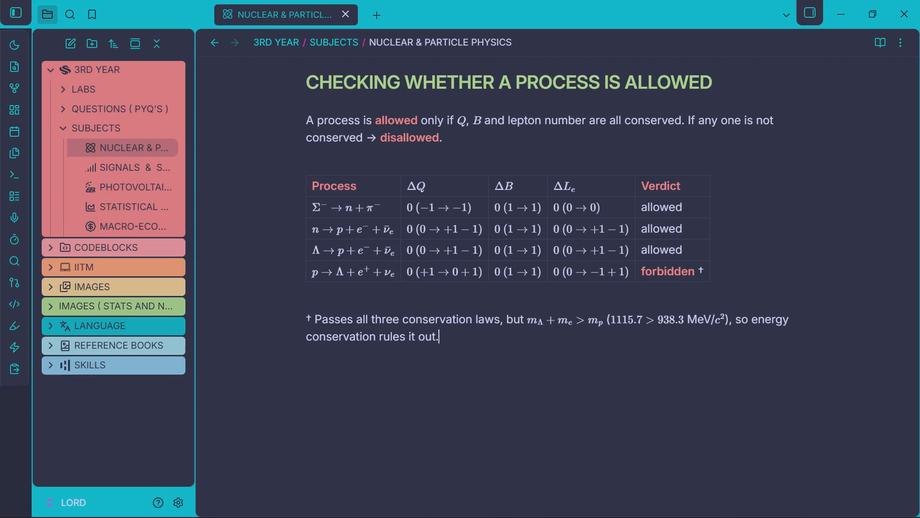
click(369, 370)
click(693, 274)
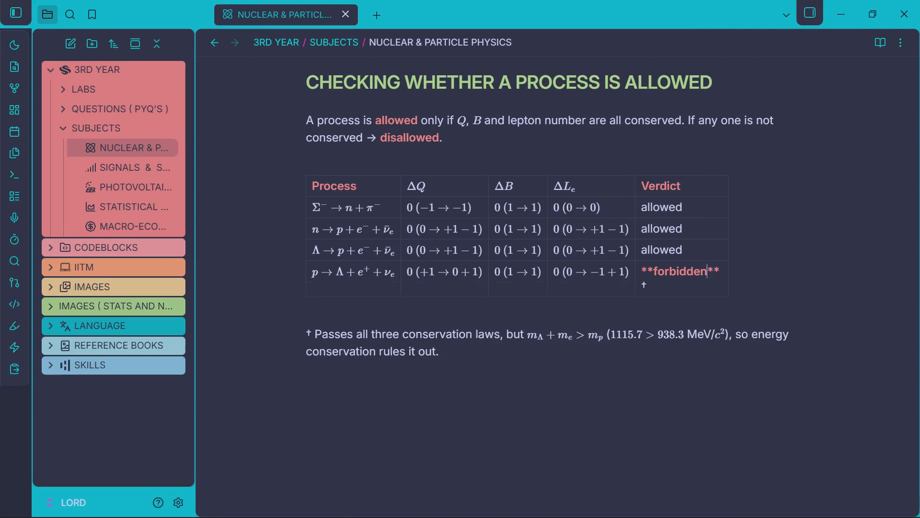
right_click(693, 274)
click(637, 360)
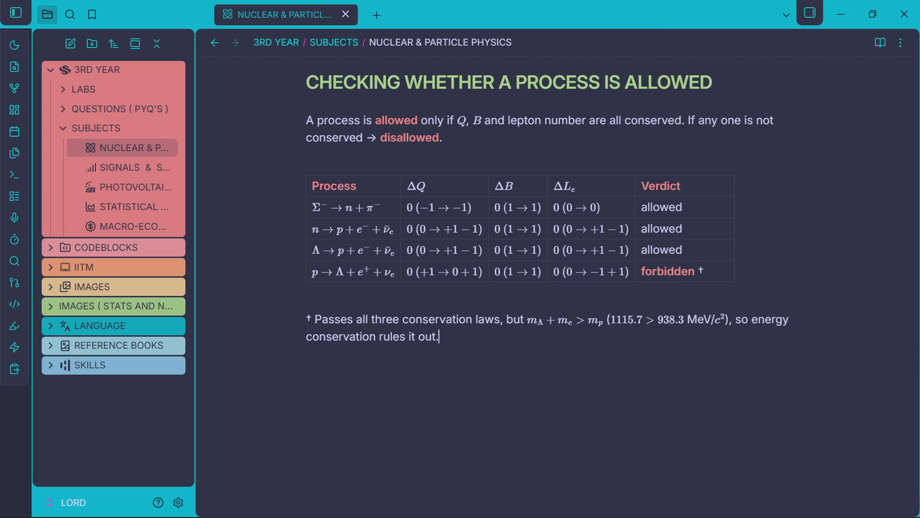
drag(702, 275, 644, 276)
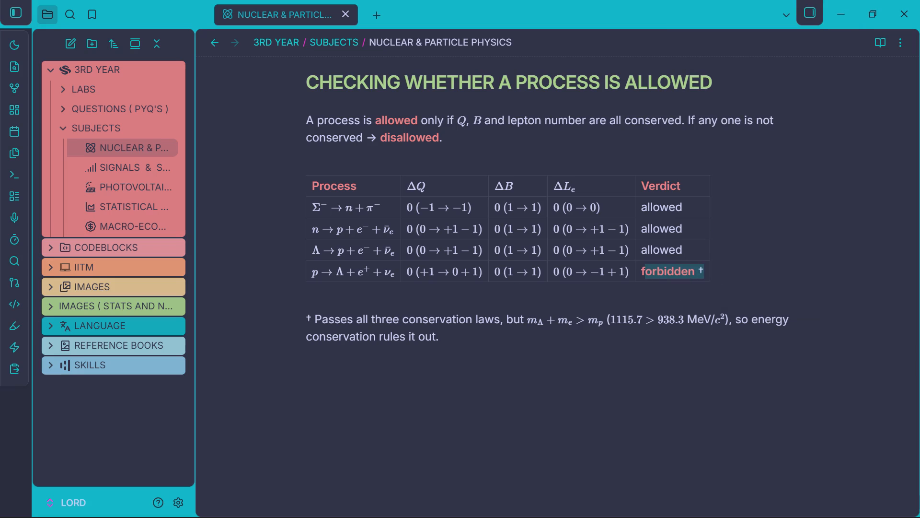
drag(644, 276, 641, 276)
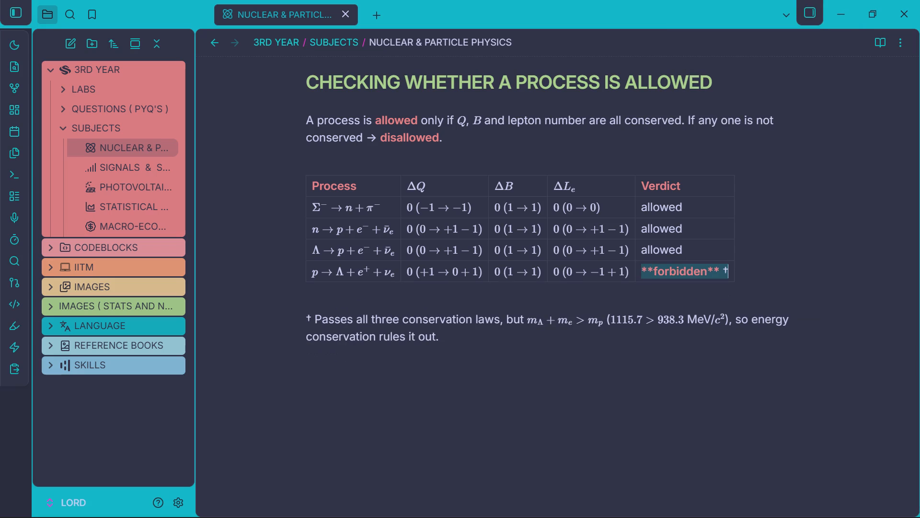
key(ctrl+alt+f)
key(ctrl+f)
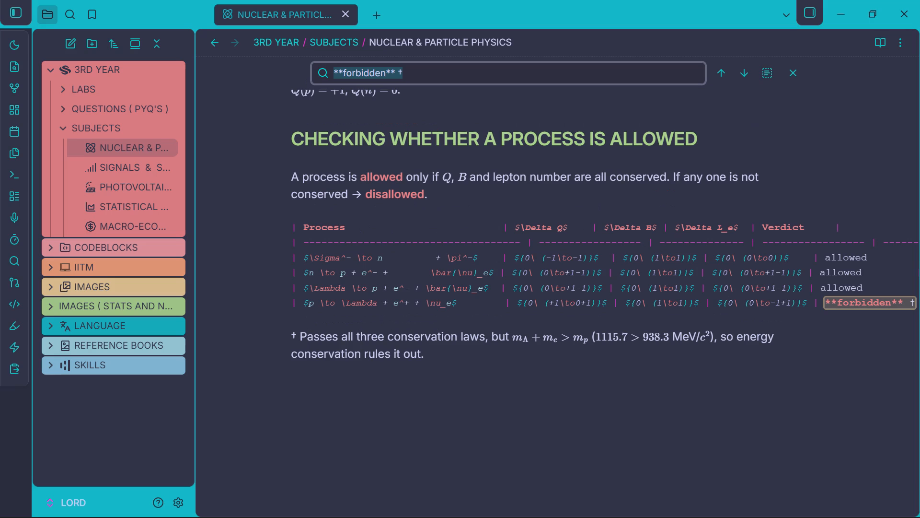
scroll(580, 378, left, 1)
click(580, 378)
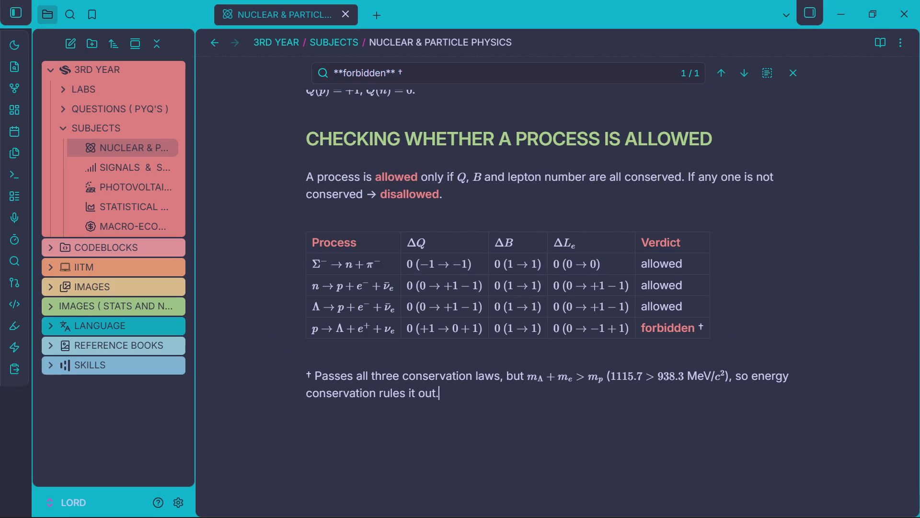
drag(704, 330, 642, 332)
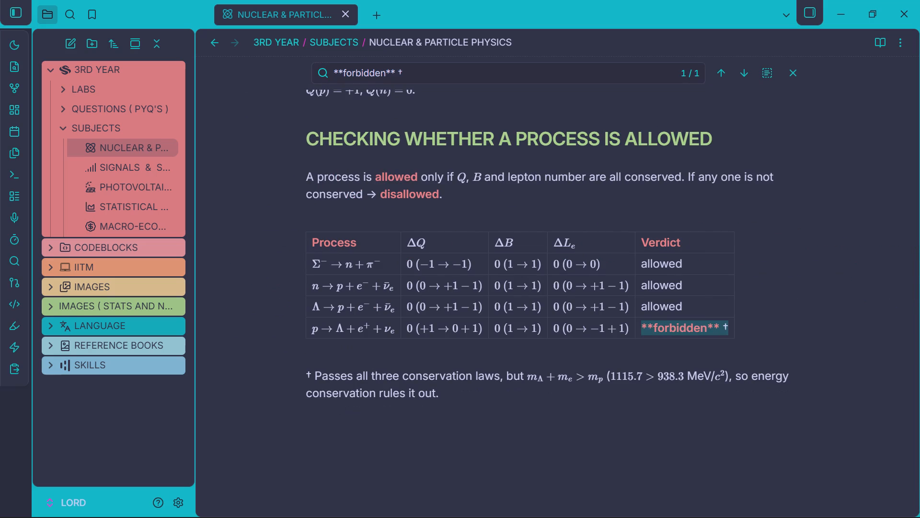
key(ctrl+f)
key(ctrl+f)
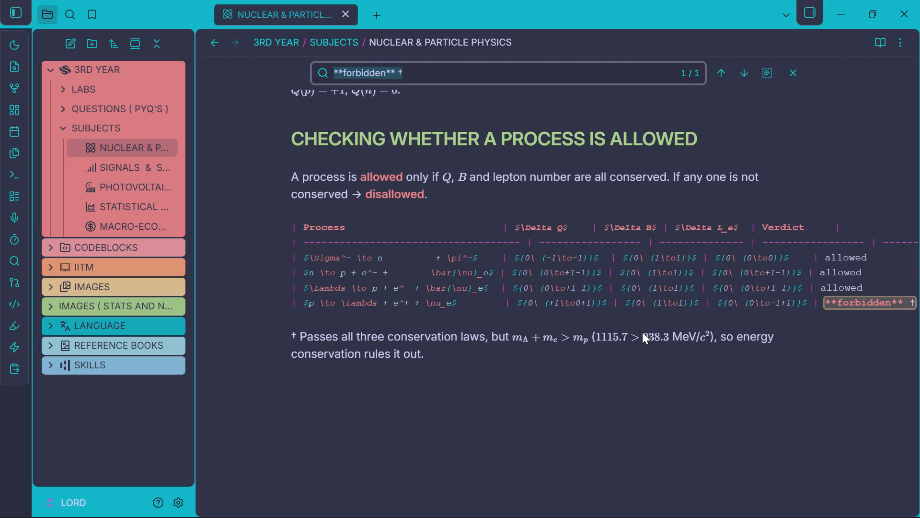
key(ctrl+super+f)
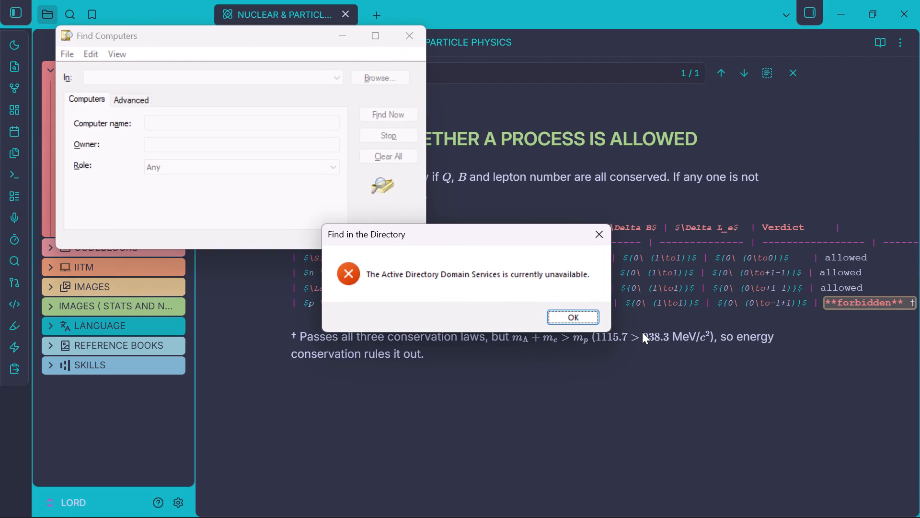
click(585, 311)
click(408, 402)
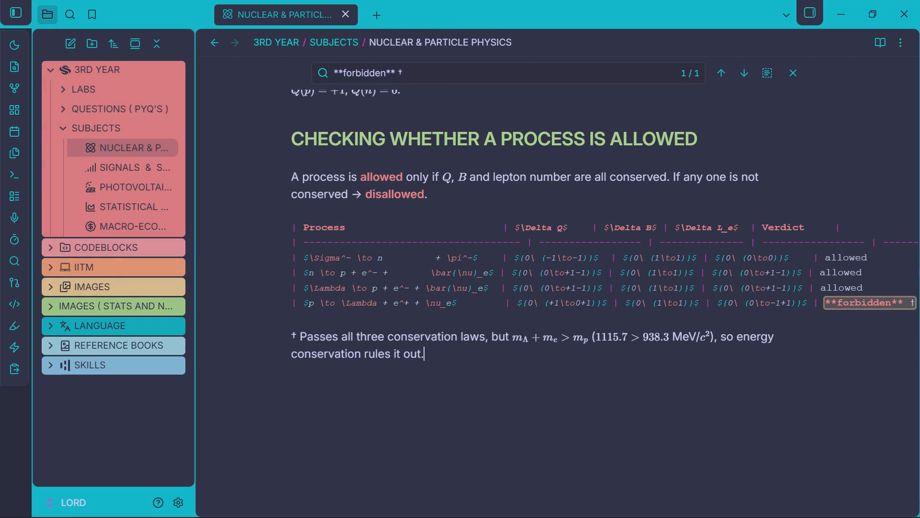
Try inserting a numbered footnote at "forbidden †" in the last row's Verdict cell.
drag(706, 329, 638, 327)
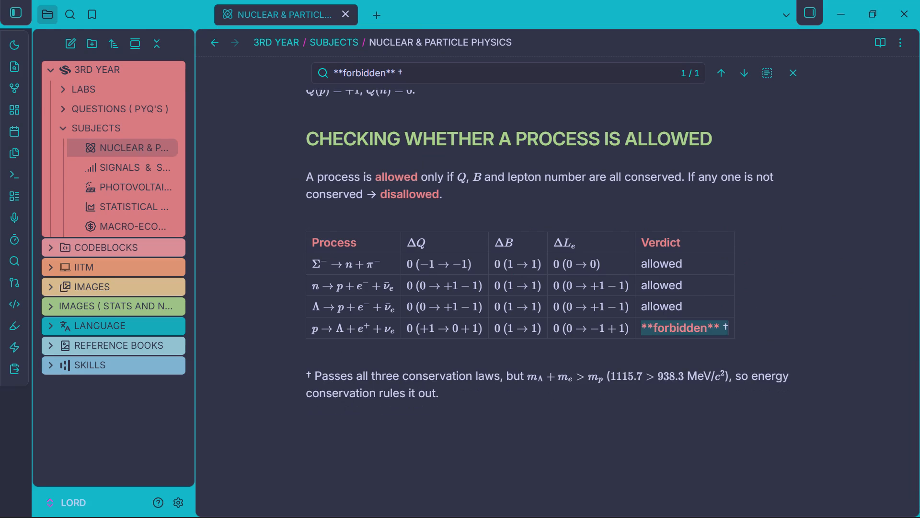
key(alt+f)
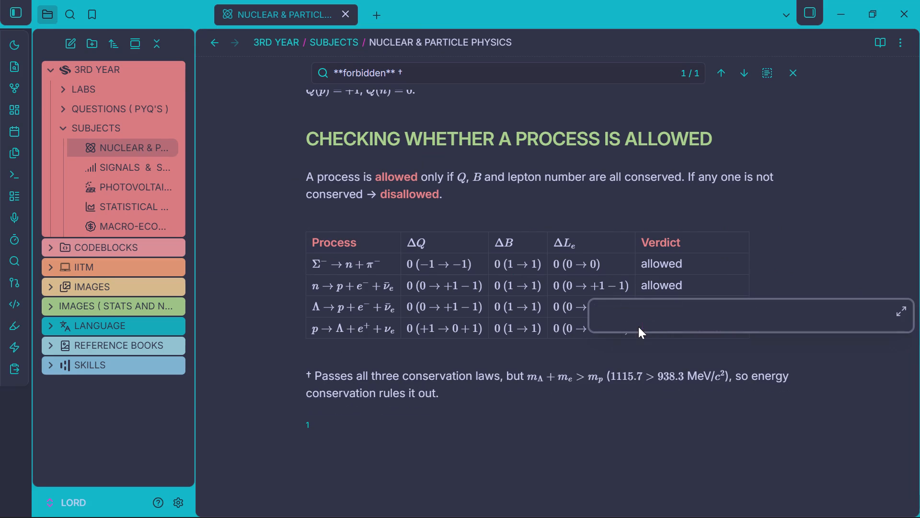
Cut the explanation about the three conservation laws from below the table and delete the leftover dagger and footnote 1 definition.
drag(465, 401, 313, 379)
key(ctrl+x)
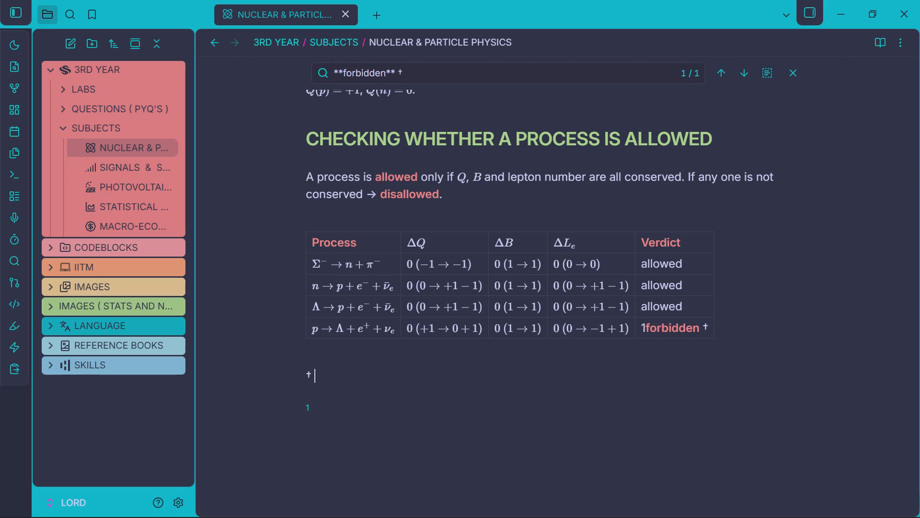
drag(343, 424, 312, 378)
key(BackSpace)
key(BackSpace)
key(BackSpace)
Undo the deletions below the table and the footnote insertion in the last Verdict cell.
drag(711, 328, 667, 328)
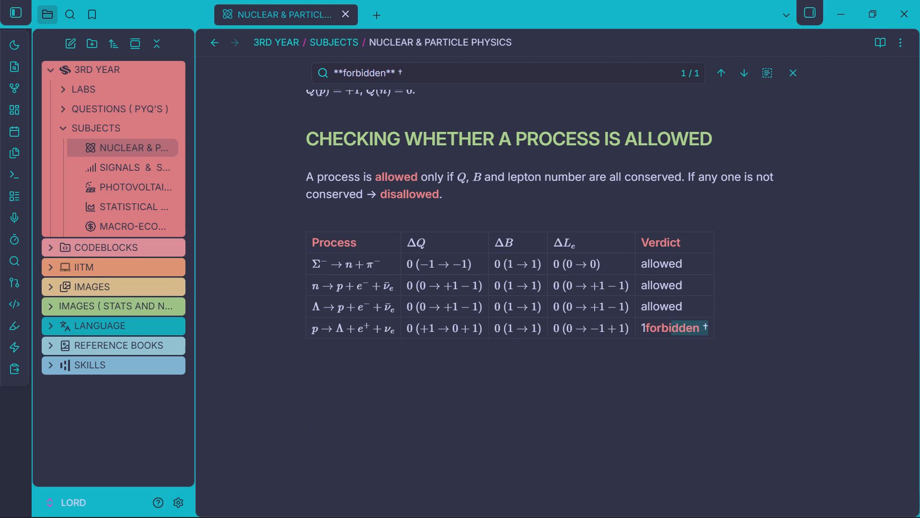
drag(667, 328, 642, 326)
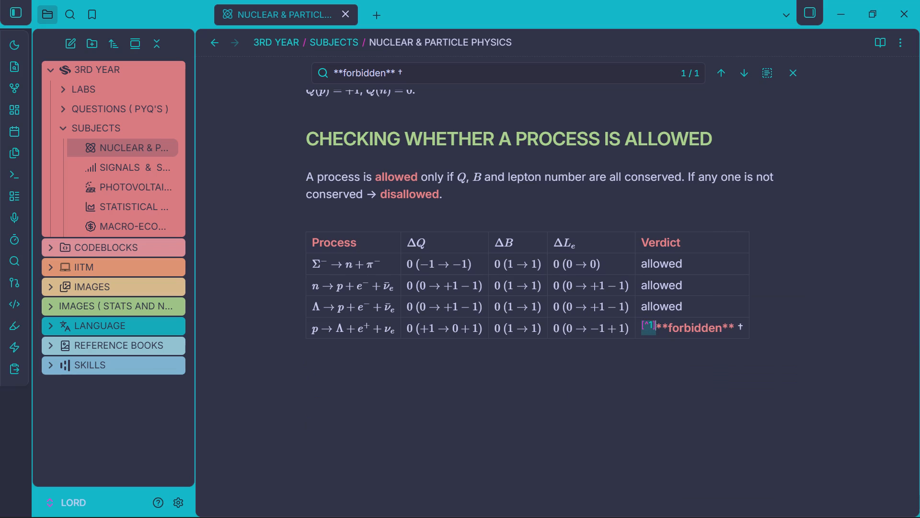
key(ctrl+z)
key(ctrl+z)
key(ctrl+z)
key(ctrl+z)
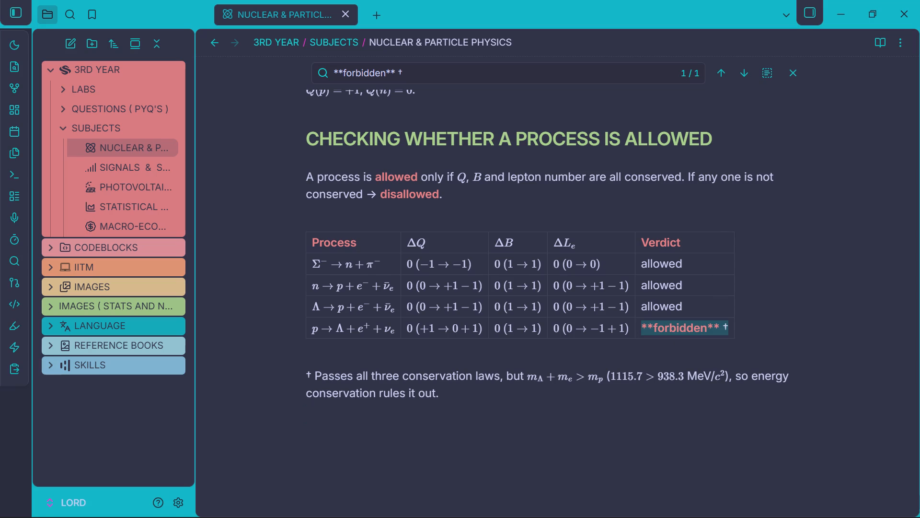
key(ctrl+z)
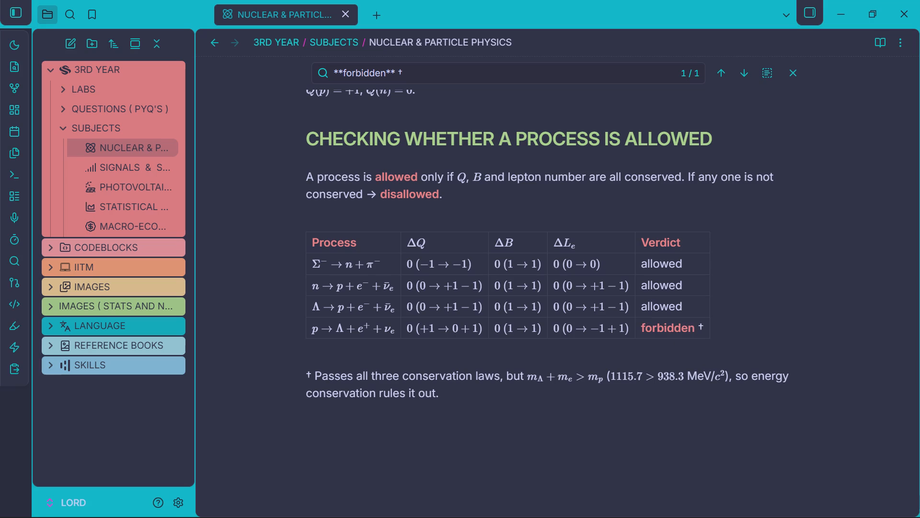
Insert a numbered footnote in the last row's Verdict cell and paste the conservation-law explanation as its text.
drag(704, 330, 639, 333)
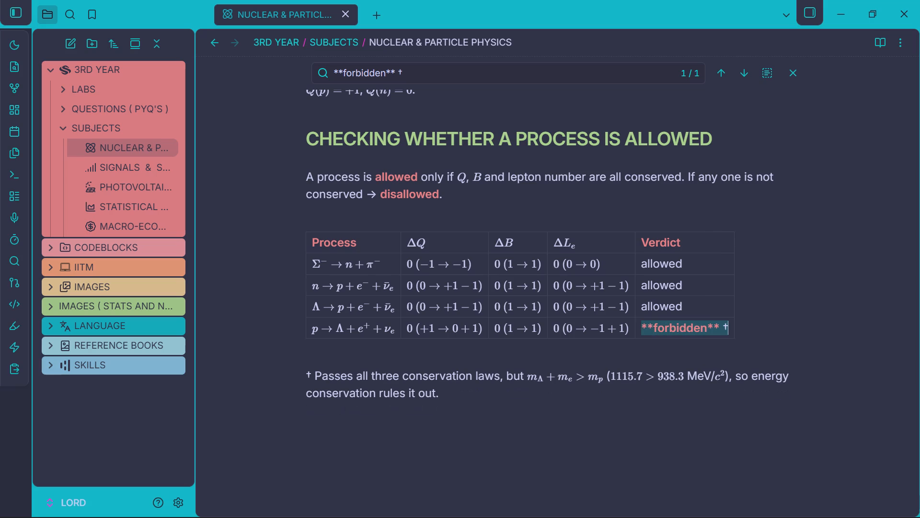
key(alt+f)
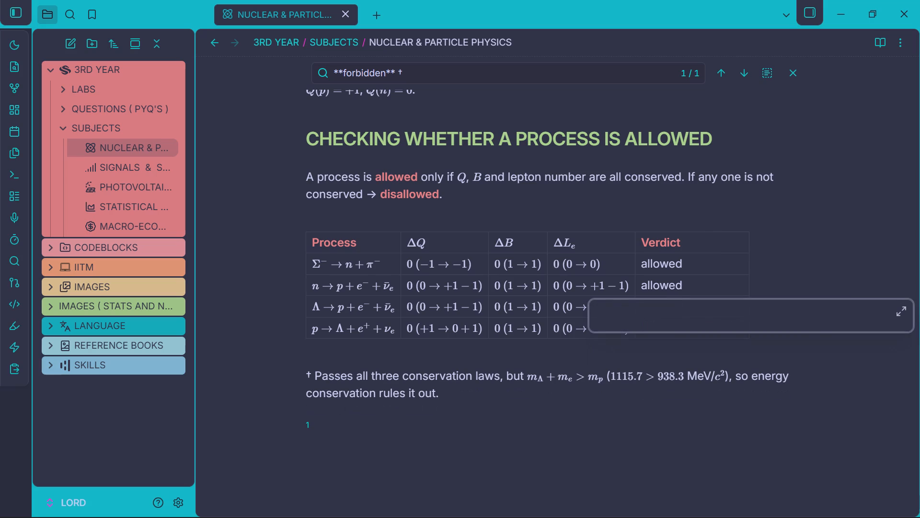
key(ctrl+v)
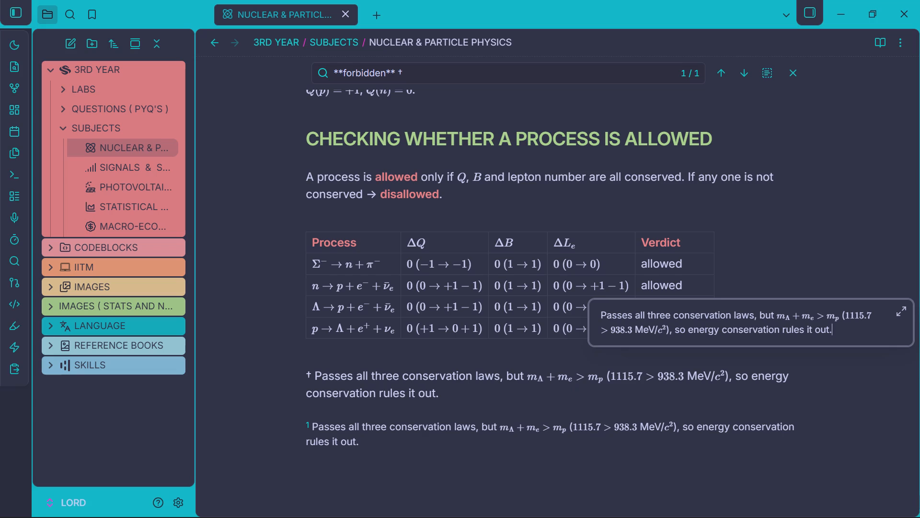
Delete the dagger paragraph about the three conservation laws directly below the process table.
click(481, 405)
drag(481, 405, 351, 385)
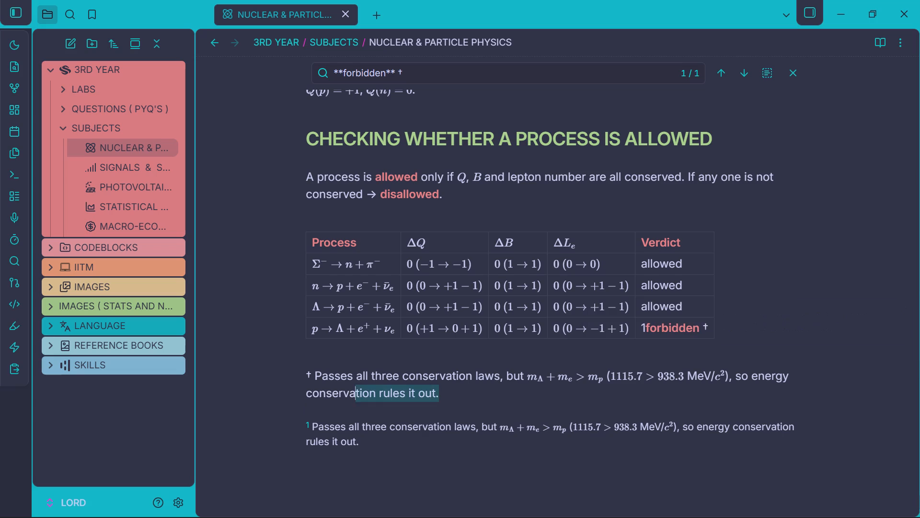
drag(351, 385, 308, 377)
key(BackSpace)
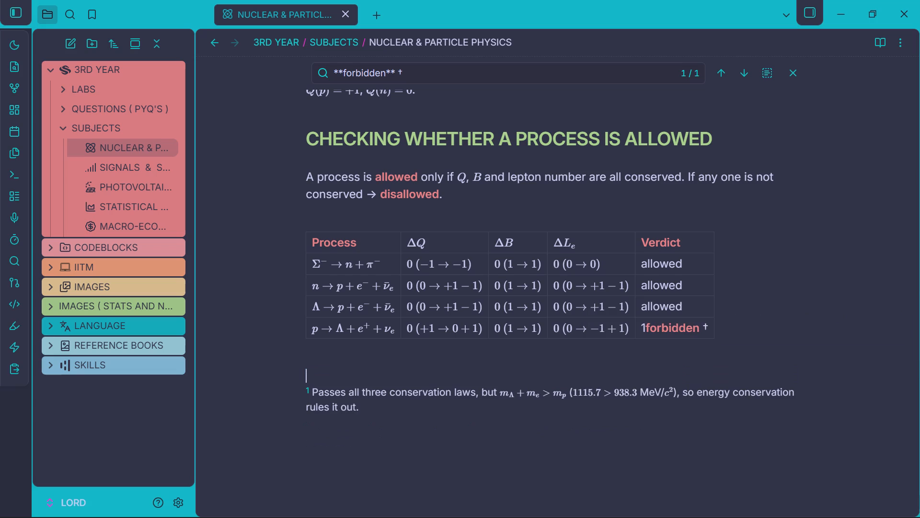
Add a space between the footnote marker and "forbidden" in the last Verdict cell and delete the trailing dagger.
click(648, 330)
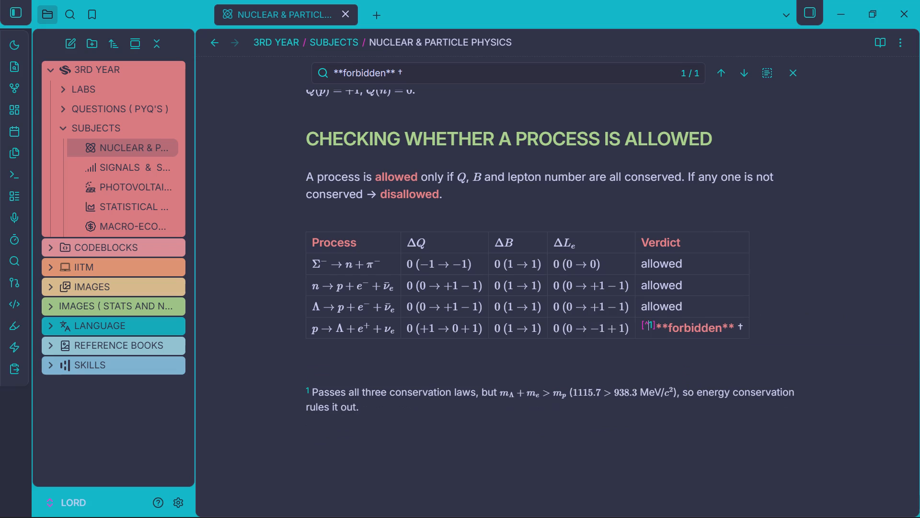
click(658, 328)
key(space)
click(745, 329)
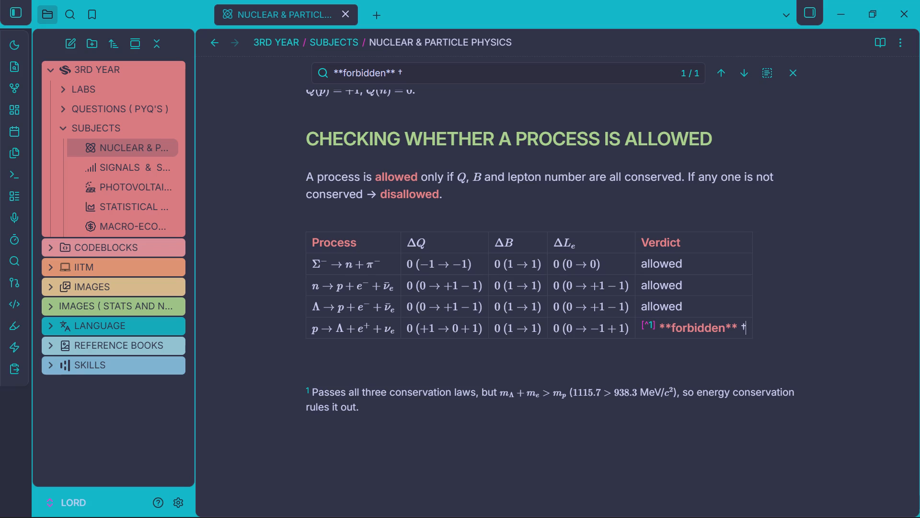
key(BackSpace)
click(563, 374)
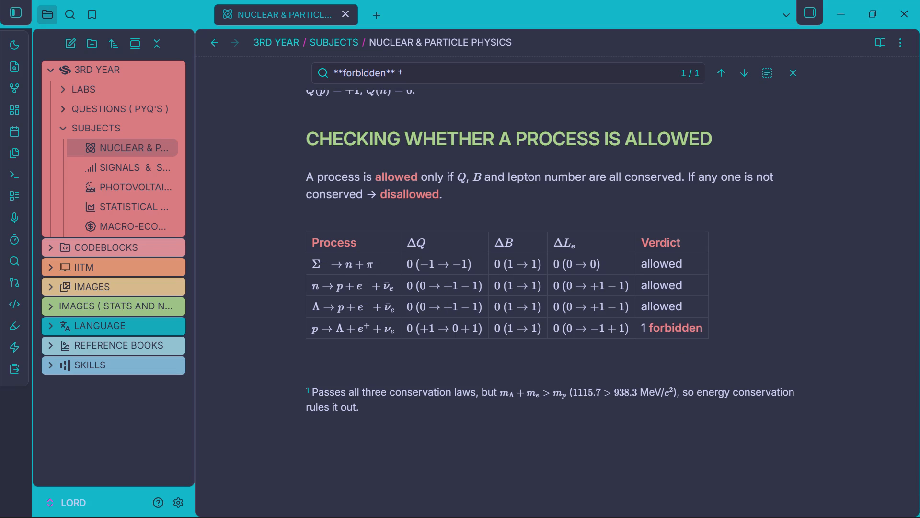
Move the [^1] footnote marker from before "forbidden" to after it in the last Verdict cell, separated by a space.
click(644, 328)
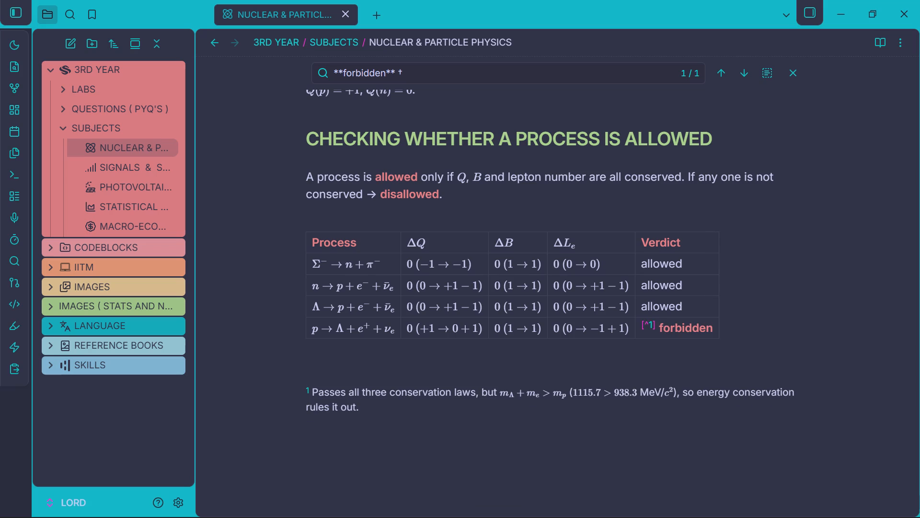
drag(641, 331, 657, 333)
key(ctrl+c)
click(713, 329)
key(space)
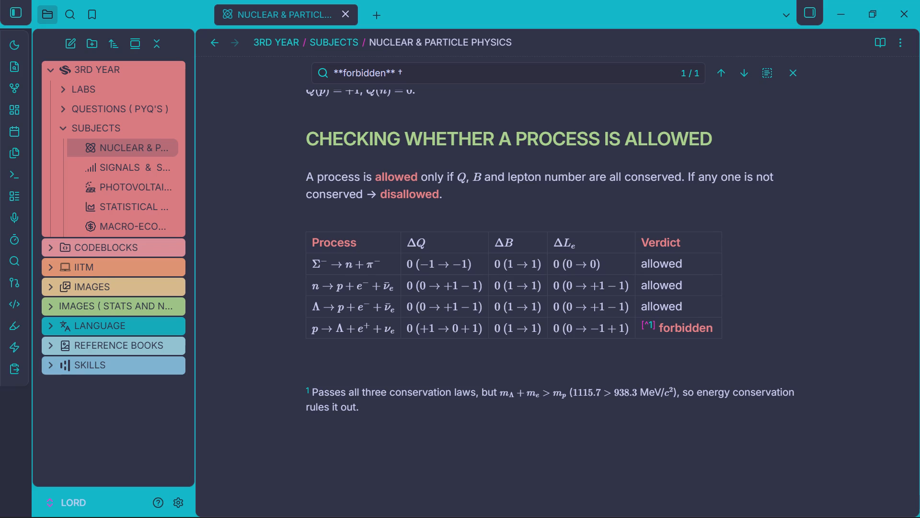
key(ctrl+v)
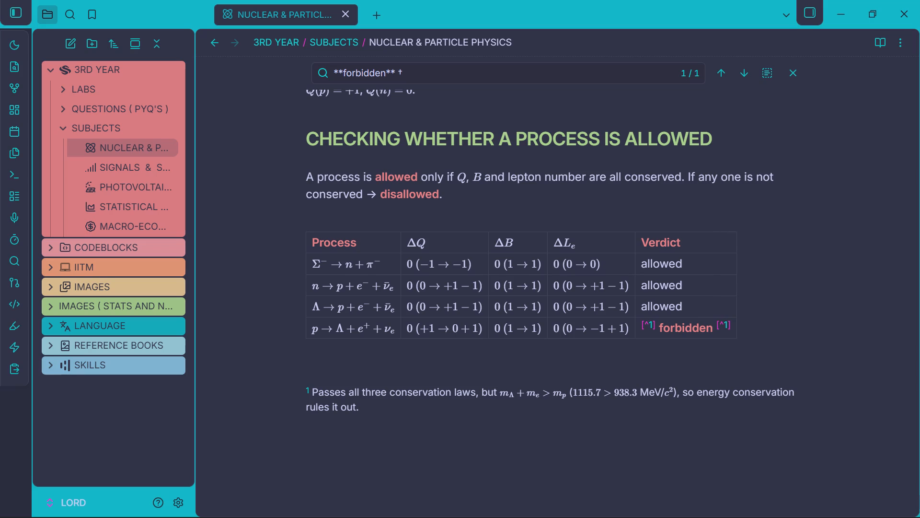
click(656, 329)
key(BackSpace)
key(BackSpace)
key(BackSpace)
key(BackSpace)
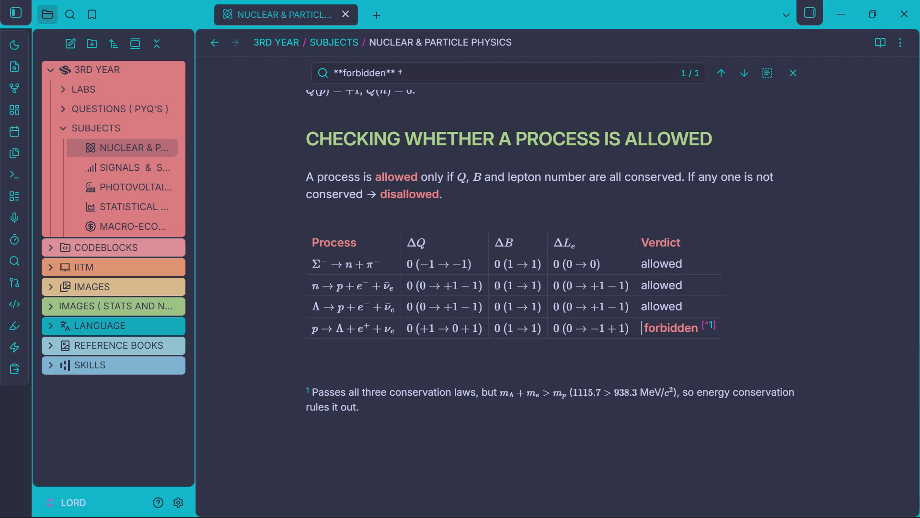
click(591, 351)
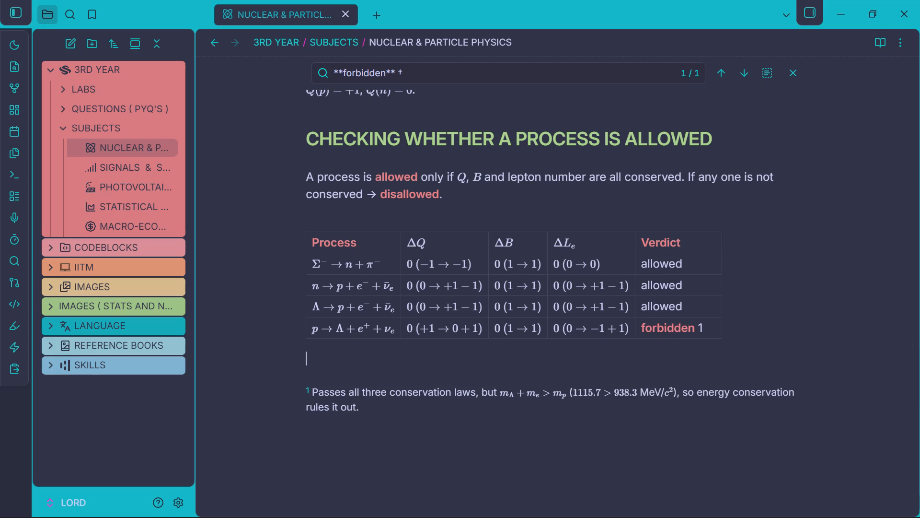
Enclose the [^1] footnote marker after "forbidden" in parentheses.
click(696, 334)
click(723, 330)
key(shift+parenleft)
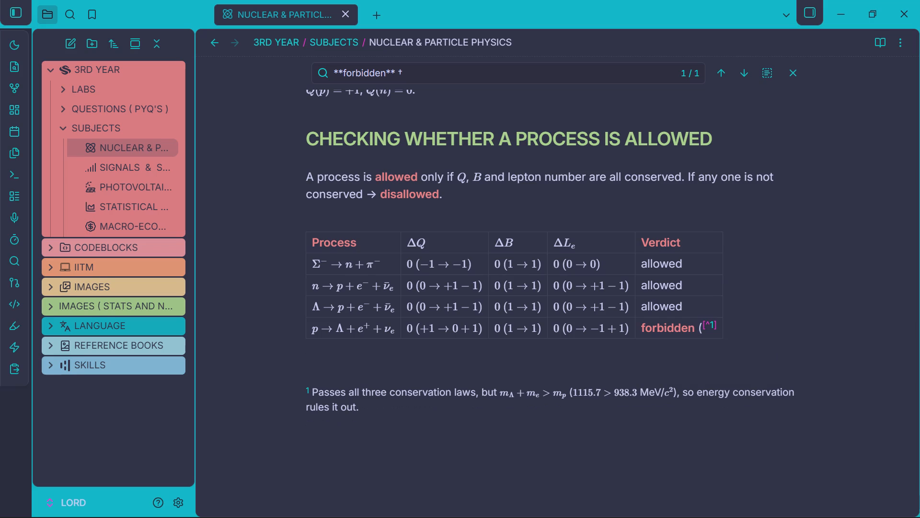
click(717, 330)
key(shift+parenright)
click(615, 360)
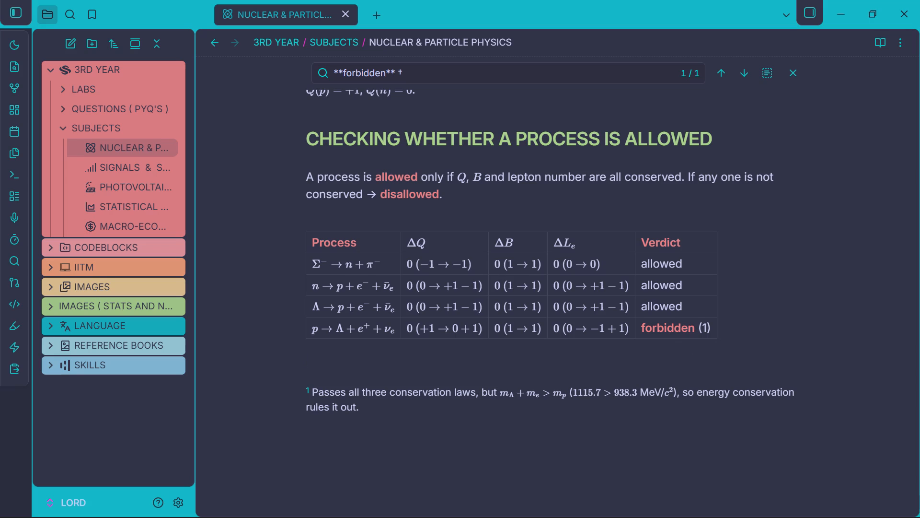
Cut the parenthesised footnote marker from the last Verdict cell and paste it on the line just below the table.
click(705, 330)
drag(698, 329, 707, 329)
drag(707, 329, 724, 331)
key(ctrl+x)
click(538, 375)
key(BackSpace)
key(ctrl+v)
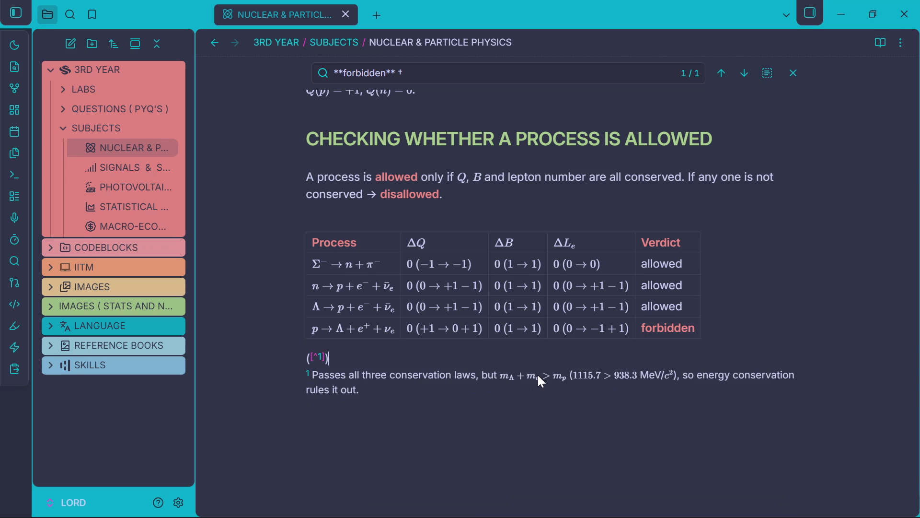
Remove the parentheses around the pasted marker below the table, leaving only [^1].
key(BackSpace)
key(Left)
key(Left)
key(Left)
key(Left)
key(BackSpace)
click(379, 428)
click(363, 359)
scroll(363, 359, down, 1)
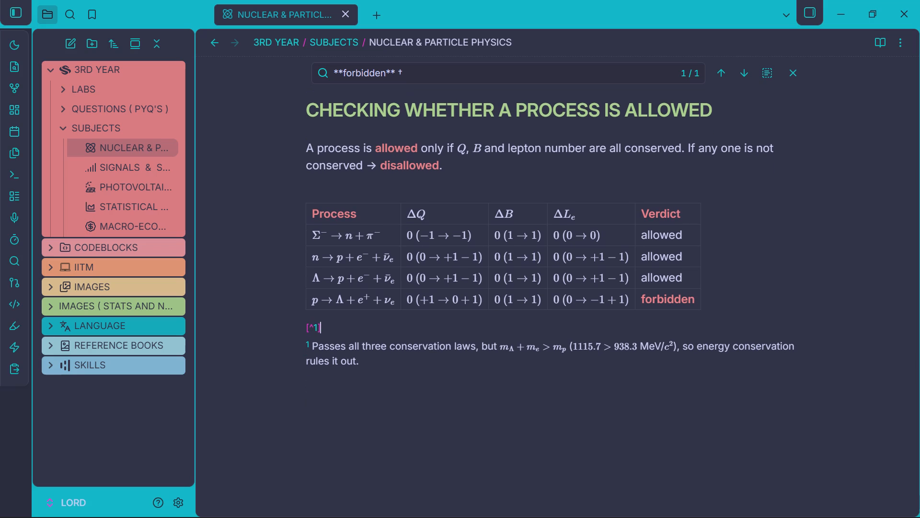
click(332, 405)
In reading view, examine the process table at the end of the note and how its [^1] marker and footnote render.
key(ctrl+e)
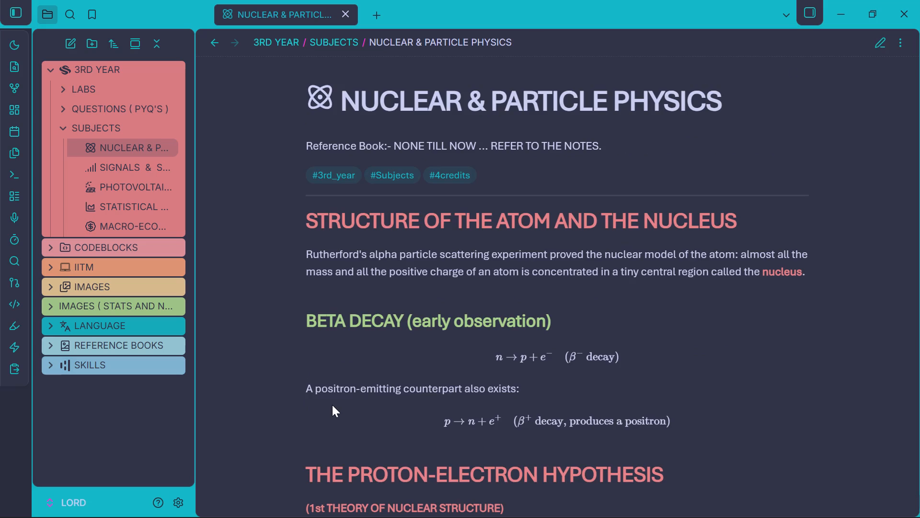
scroll(332, 405, down, 11)
scroll(332, 405, down, 11)
scroll(332, 405, down, 14)
scroll(332, 405, down, 10)
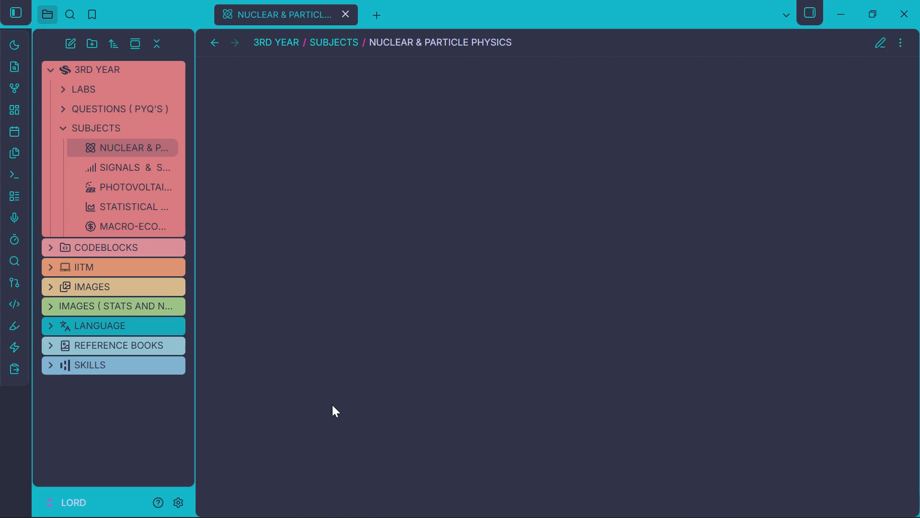
scroll(332, 405, down, 13)
scroll(332, 405, down, 12)
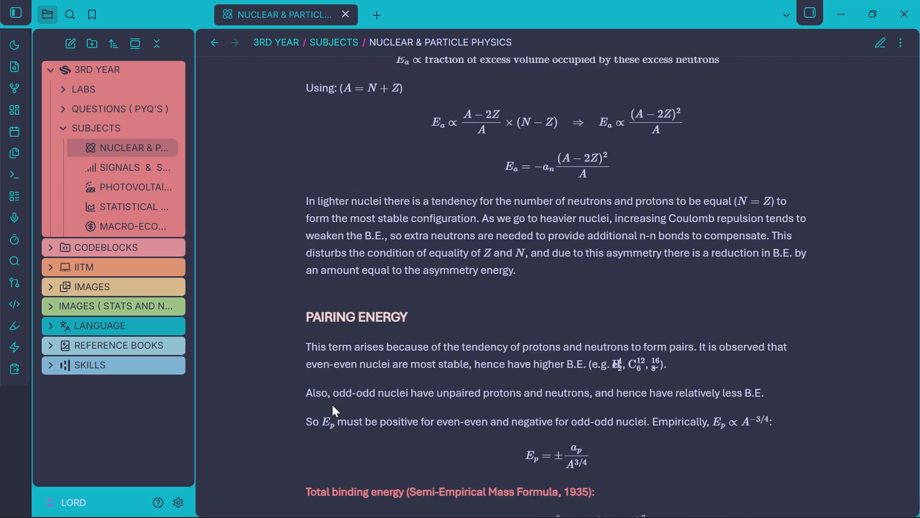
scroll(332, 405, down, 16)
scroll(332, 405, down, 11)
scroll(332, 405, down, 13)
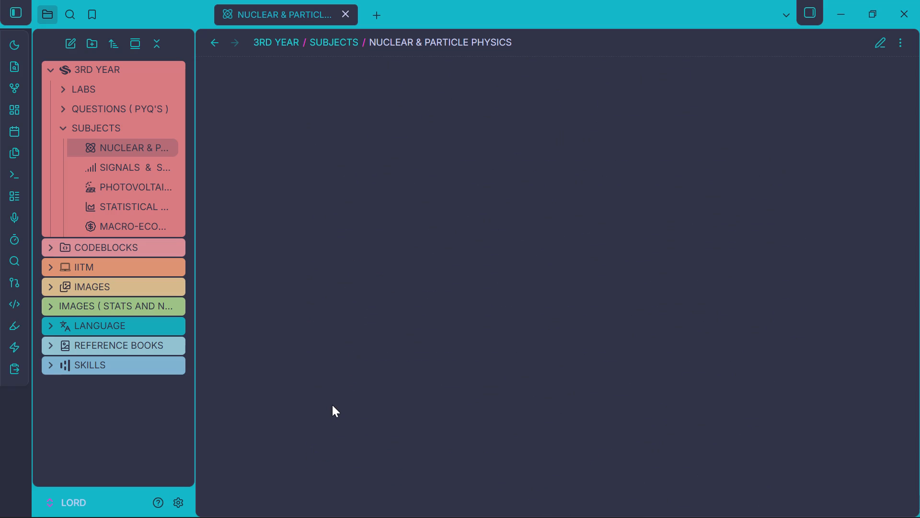
scroll(332, 405, down, 14)
scroll(332, 405, down, 12)
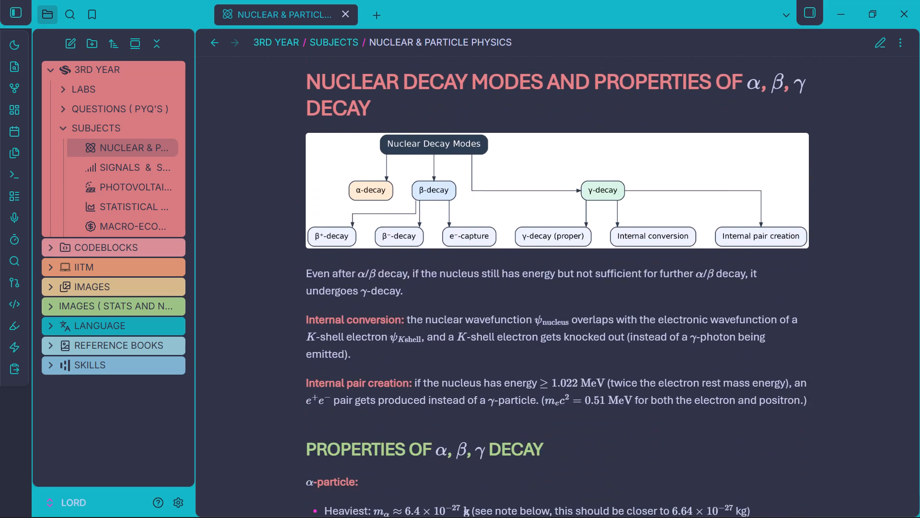
scroll(332, 405, down, 16)
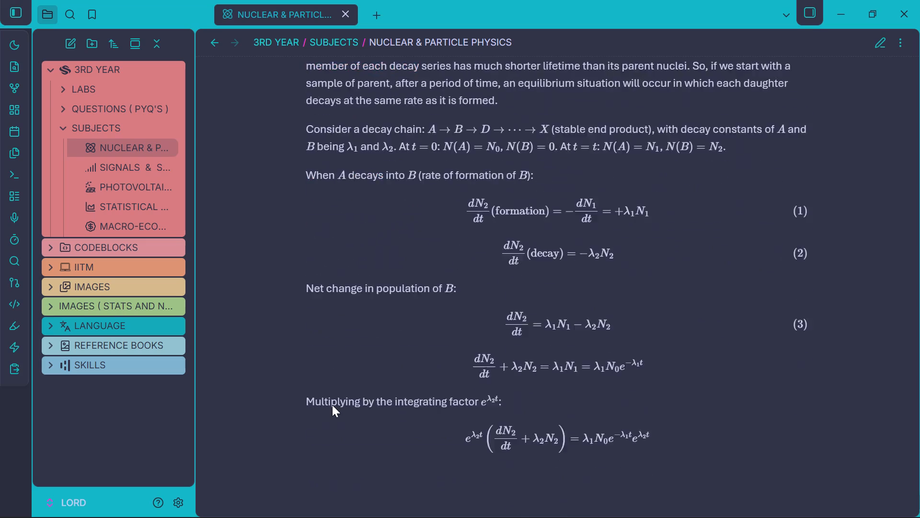
scroll(332, 405, down, 12)
scroll(332, 405, down, 16)
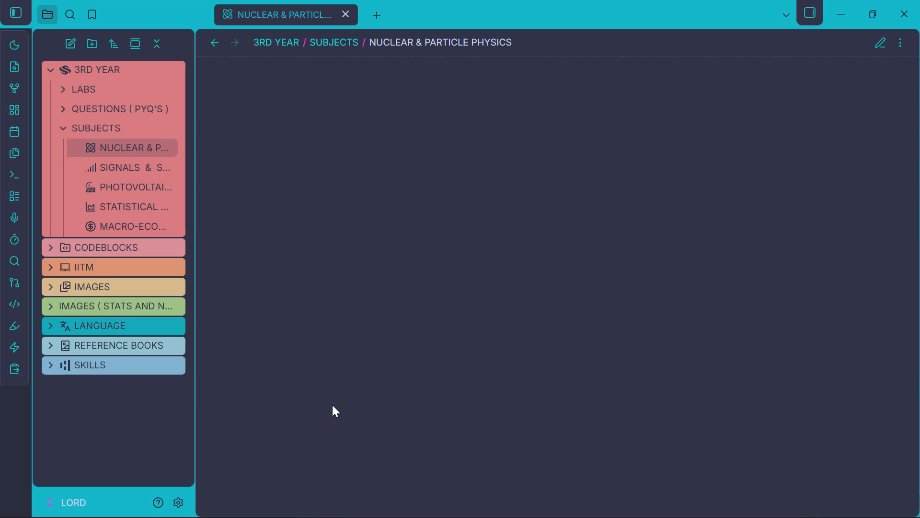
scroll(332, 405, down, 15)
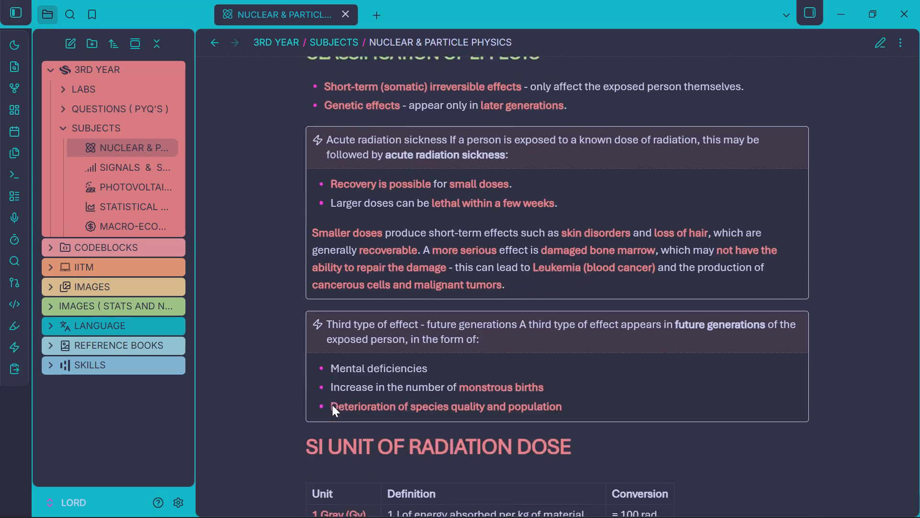
scroll(332, 405, down, 13)
scroll(332, 405, down, 13)
scroll(332, 405, down, 11)
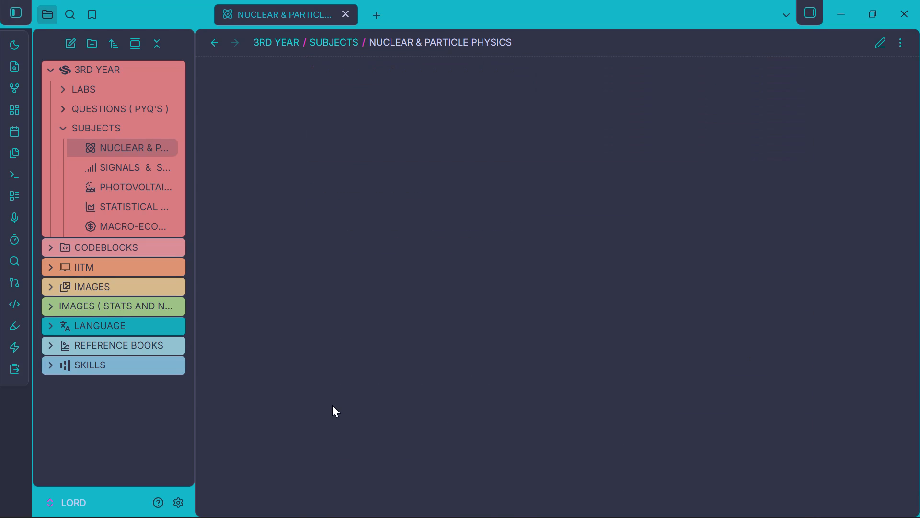
scroll(332, 405, down, 13)
scroll(332, 405, down, 15)
scroll(332, 405, down, 11)
scroll(332, 405, down, 20)
scroll(332, 405, down, 14)
scroll(332, 405, down, 10)
scroll(332, 405, down, 20)
scroll(332, 405, down, 15)
scroll(332, 405, down, 11)
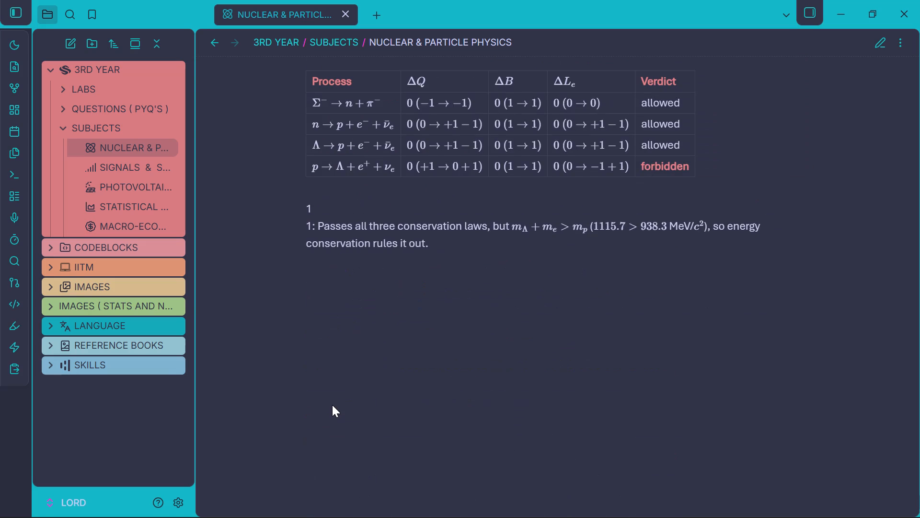
scroll(332, 405, up, 2)
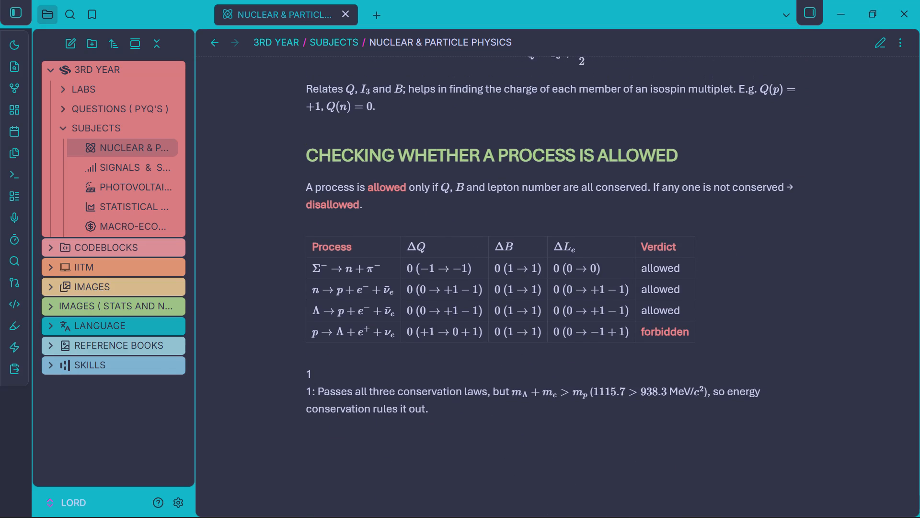
click(313, 392)
drag(325, 371, 299, 369)
drag(299, 369, 299, 368)
click(322, 361)
scroll(322, 361, up, 5)
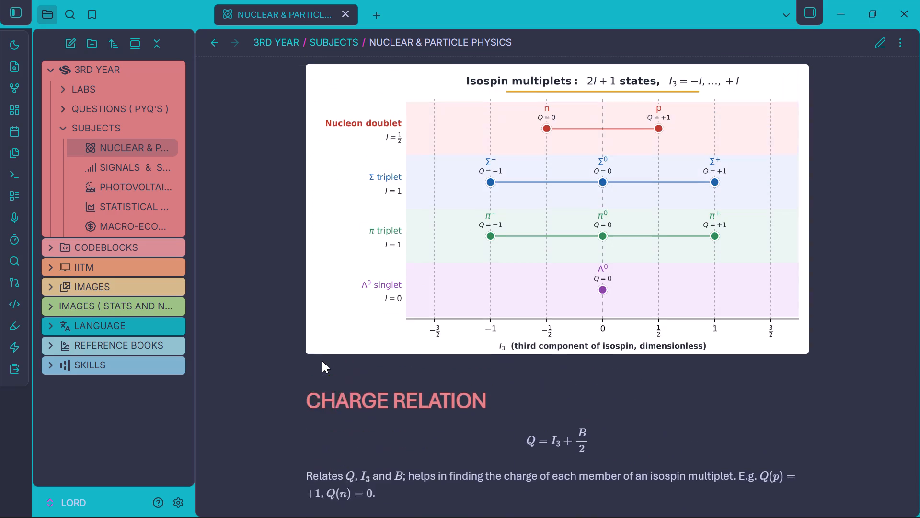
scroll(322, 361, up, 9)
scroll(322, 361, down, 12)
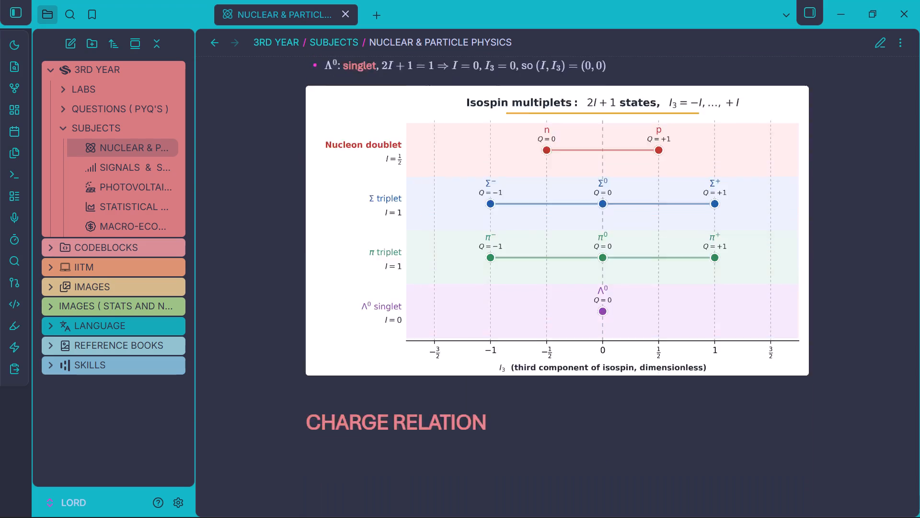
scroll(322, 361, down, 3)
Return the note to editing view and undo the [^1] footnote edits until the dagger version of the table is restored.
key(ctrl+e)
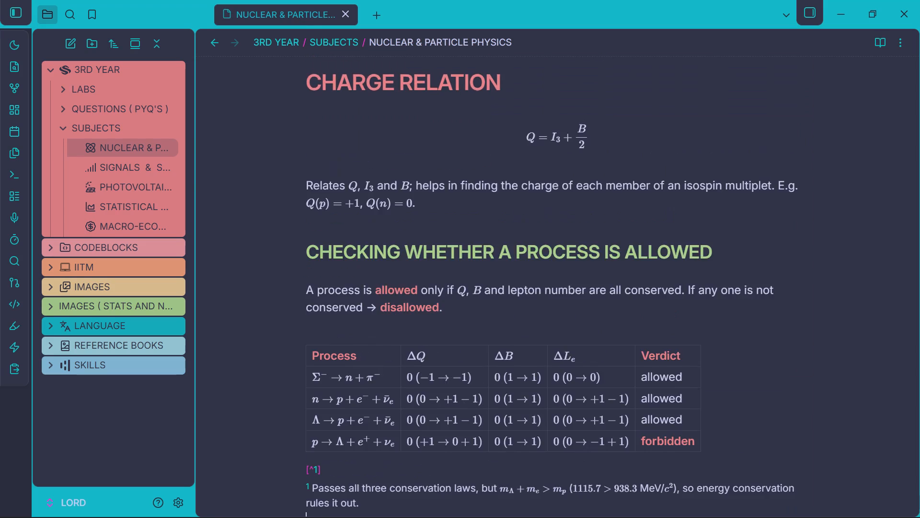
scroll(322, 361, down, 1)
click(359, 414)
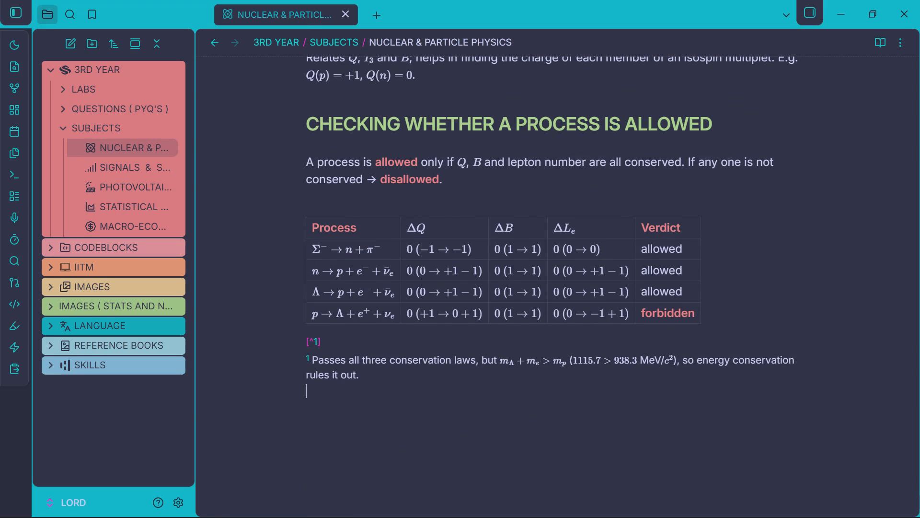
key(ctrl+z)
key(ctrl+z)
key(ctrl+z)
key(ctrl+z)
key(ctrl+z)
key(ctrl+z)
key(ctrl+z)
key(ctrl+z)
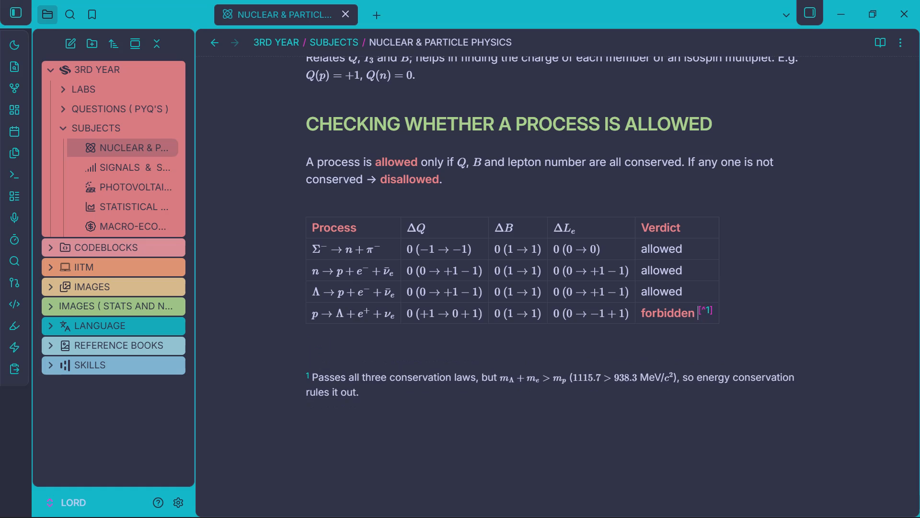
key(ctrl+z)
key(ctrl+z)
key(ctrl+z)
key(ctrl+z)
key(ctrl+z)
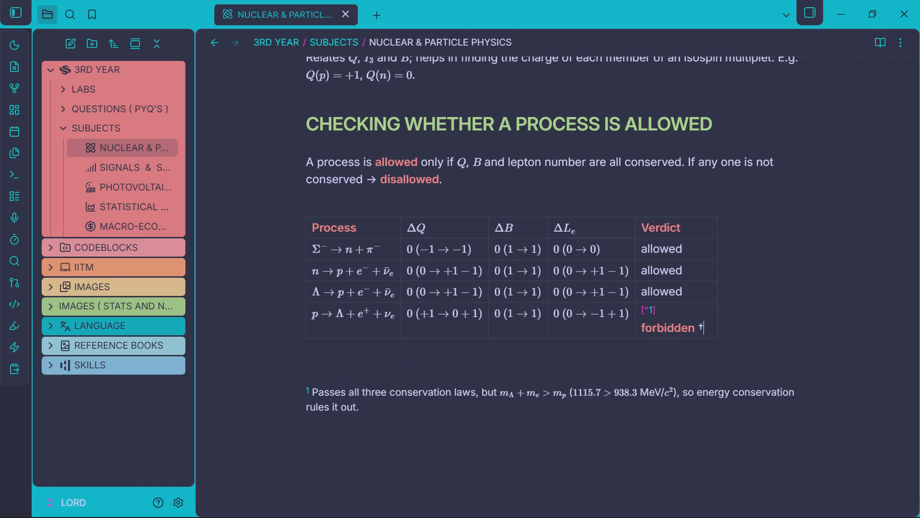
key(ctrl+z)
key(ctrl+z)
key(ctrl+z)
key(ctrl+z)
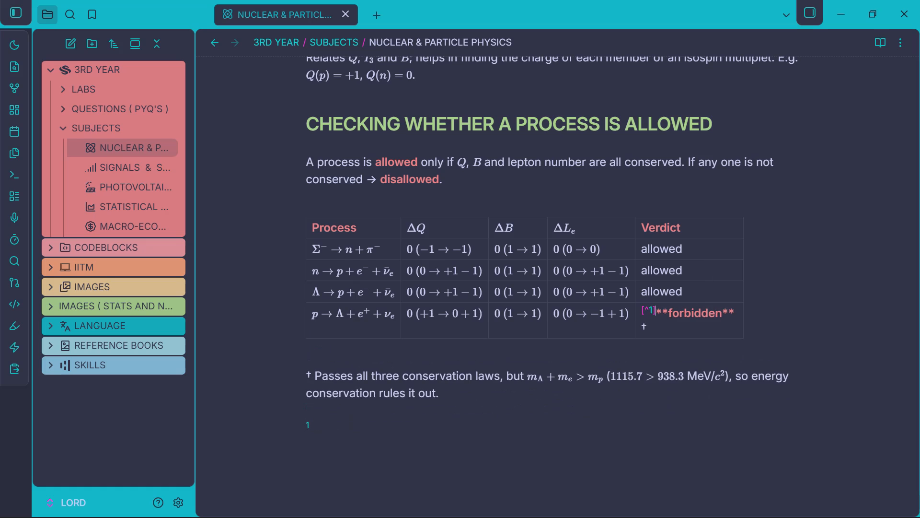
key(ctrl+z)
key(ctrl+z)
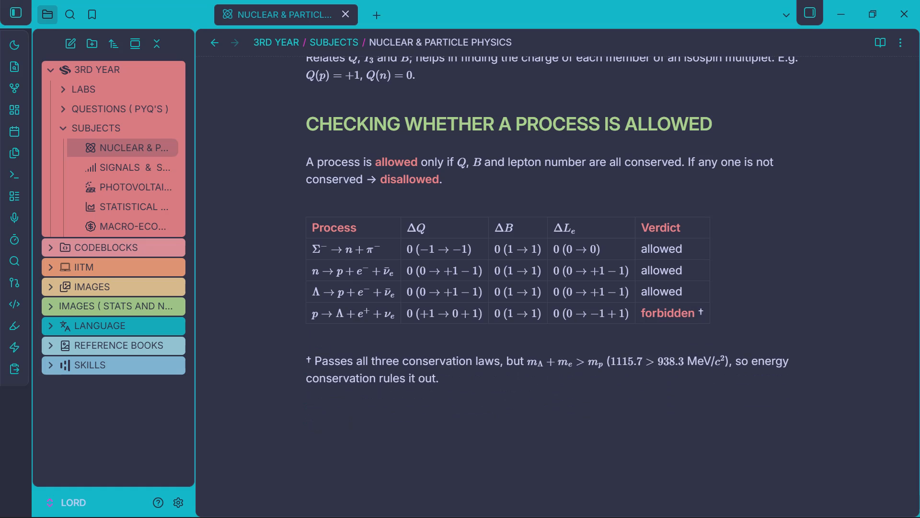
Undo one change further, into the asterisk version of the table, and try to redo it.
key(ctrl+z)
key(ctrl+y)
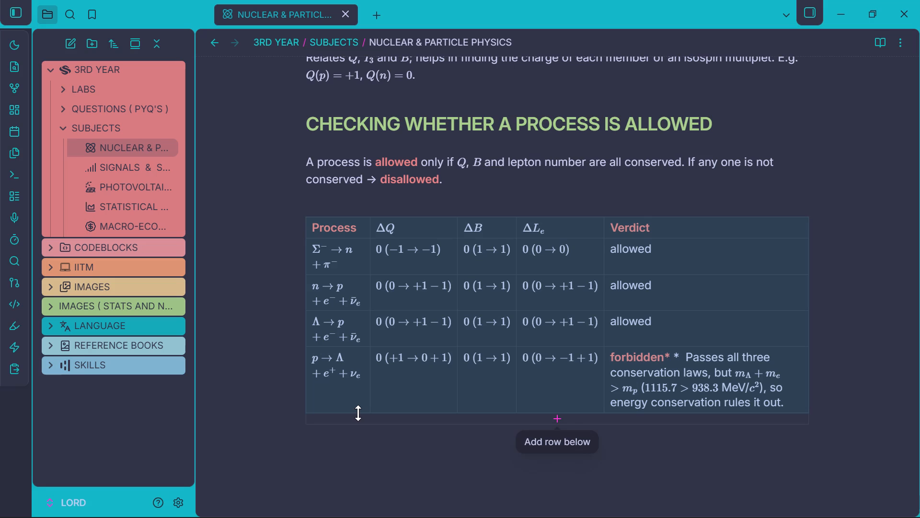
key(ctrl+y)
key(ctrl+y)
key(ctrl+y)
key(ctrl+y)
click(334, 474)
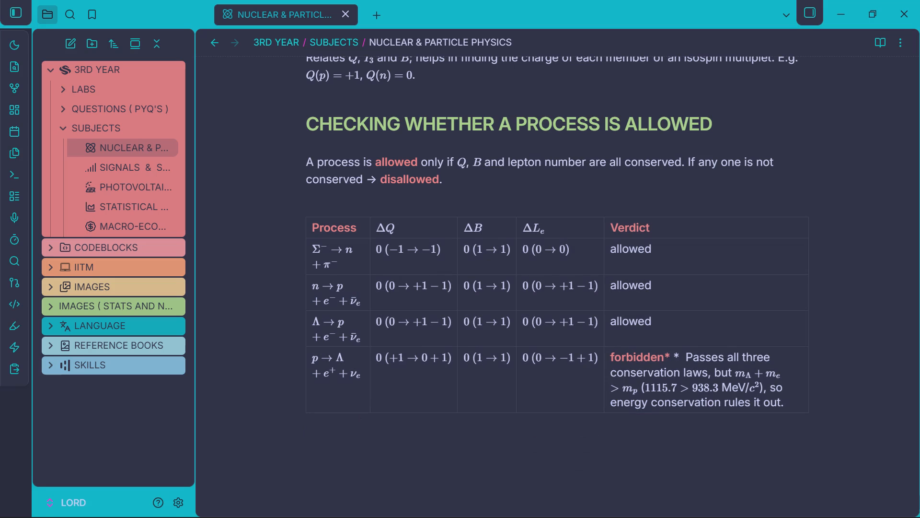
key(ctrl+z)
Replace the whole asterisk-version process table with the table and † footnote copied earlier, using the clipboard history.
drag(340, 459, 325, 203)
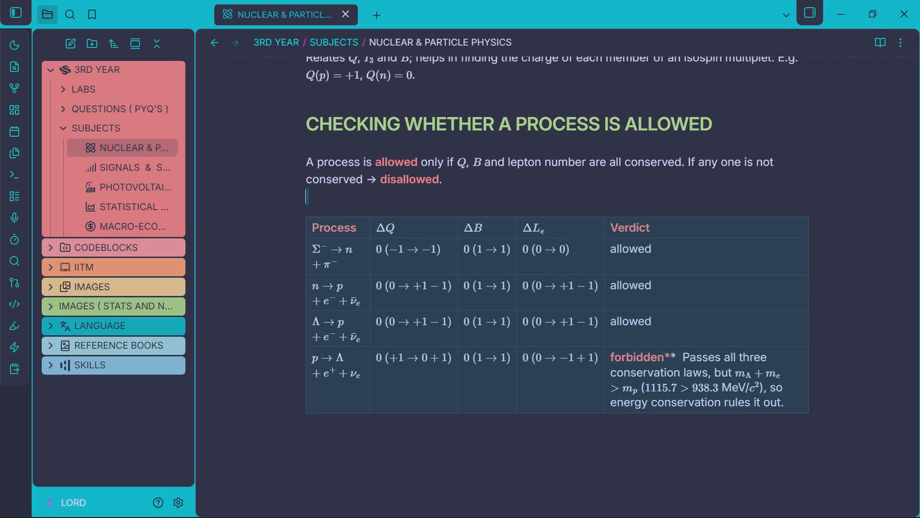
drag(325, 203, 318, 215)
key(super+v)
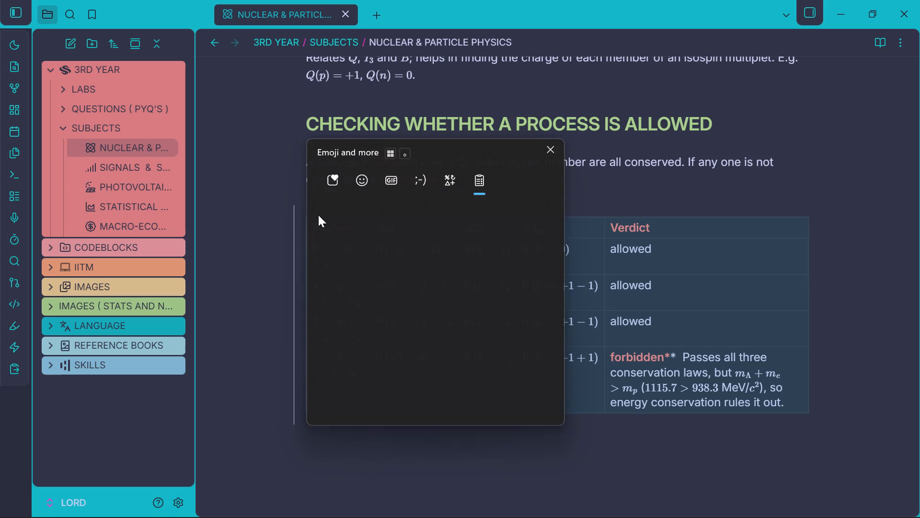
click(345, 384)
key(ctrl+v)
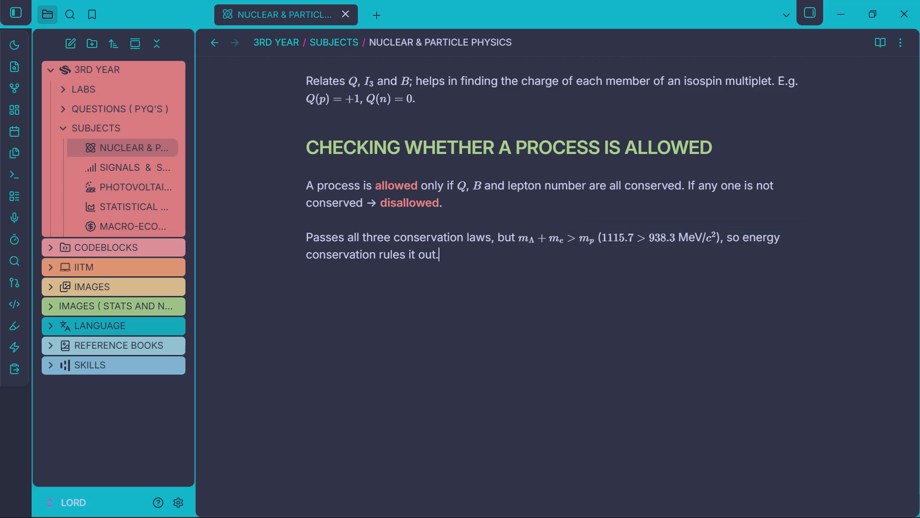
key(ctrl+z)
key(super+v)
scroll(345, 384, down, 1)
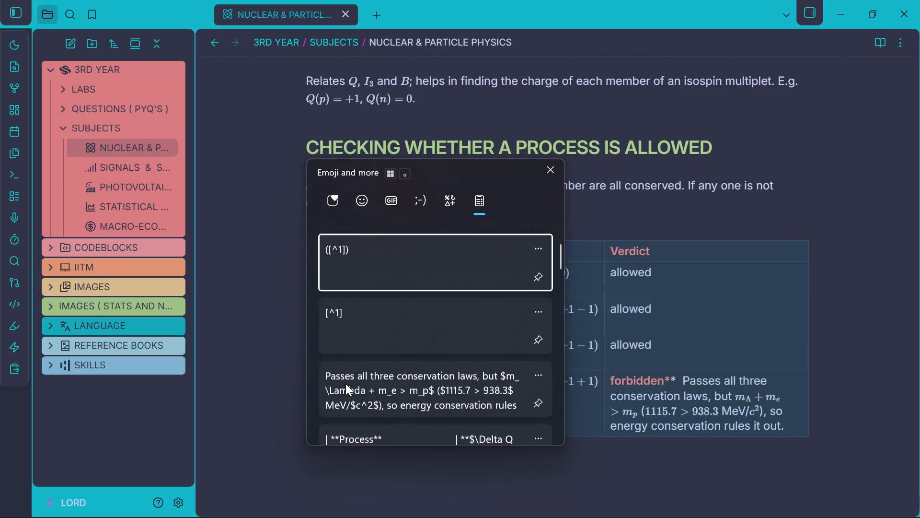
scroll(345, 384, down, 1)
click(346, 349)
key(ctrl+v)
scroll(346, 349, down, 1)
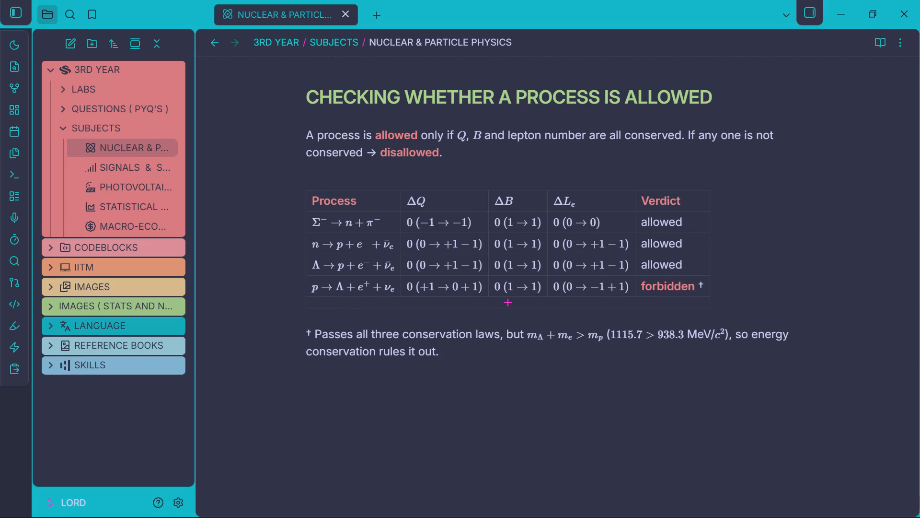